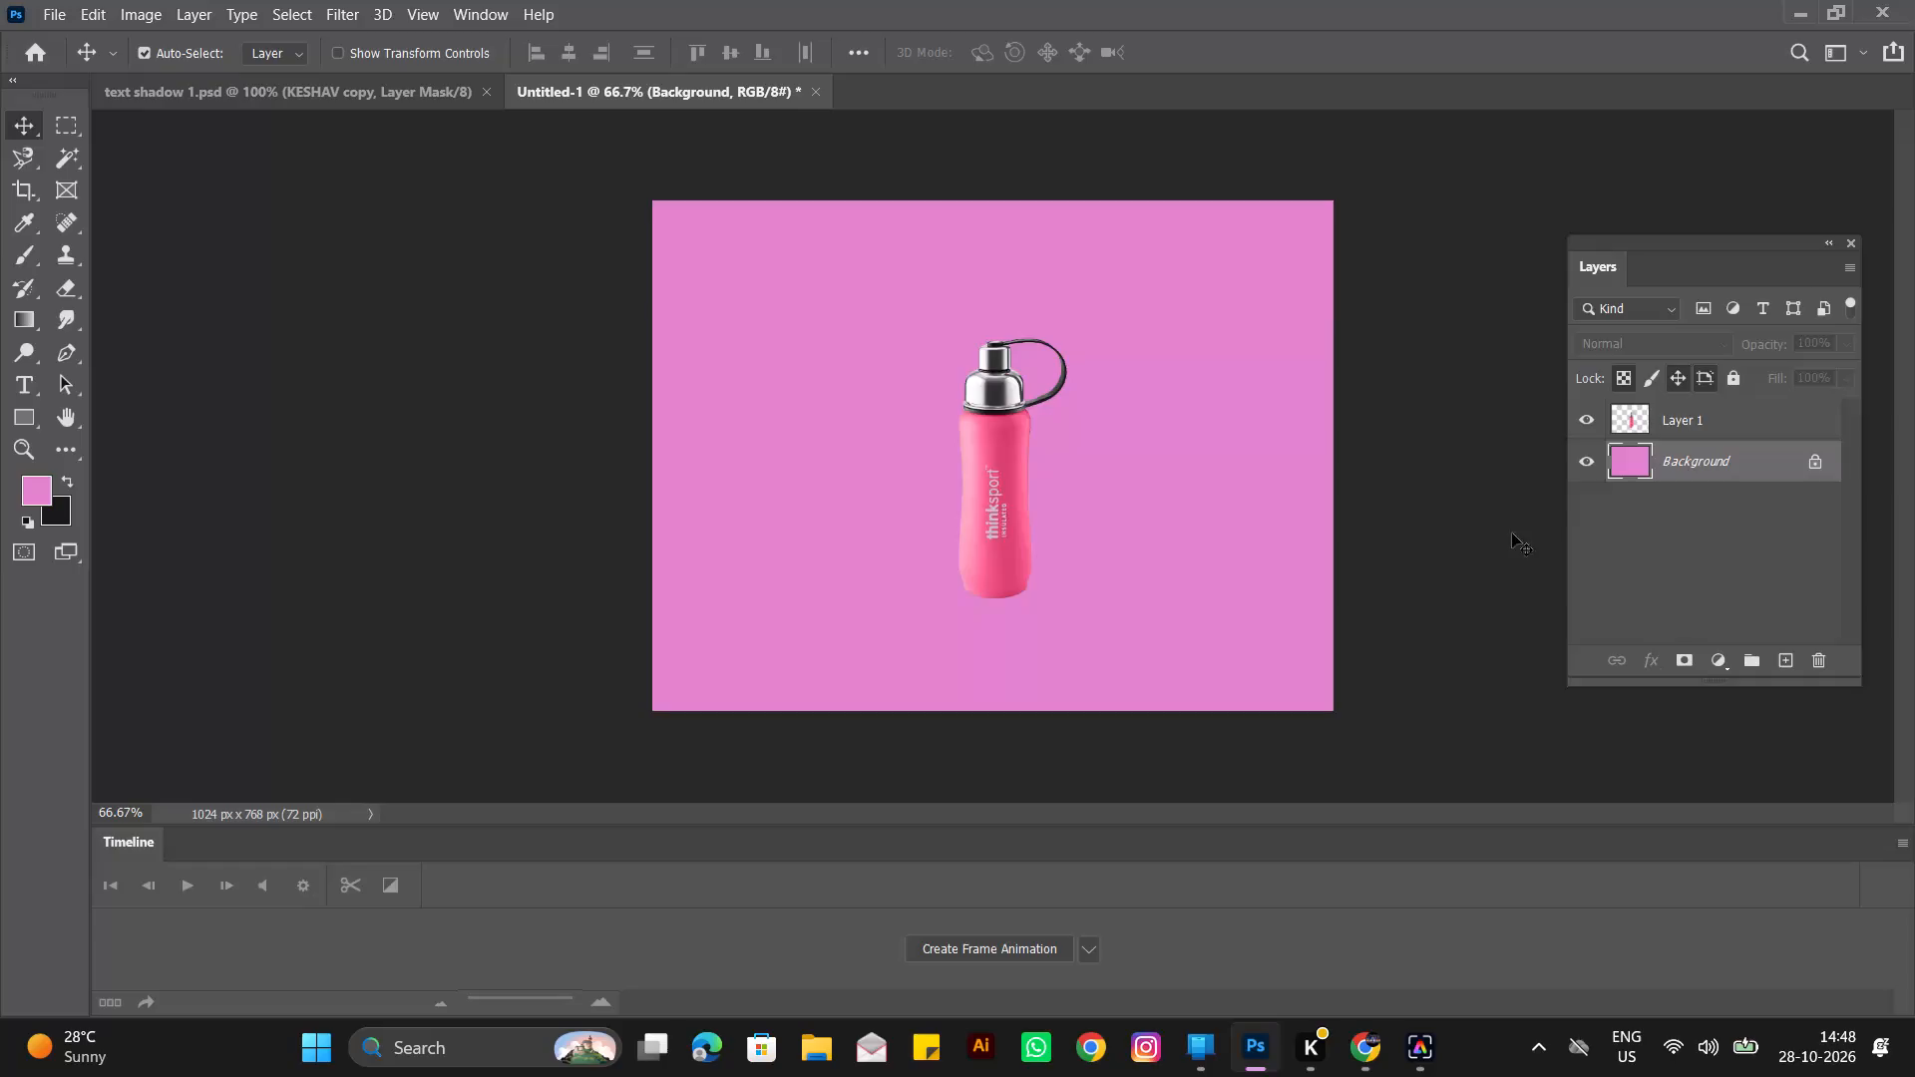
Add a drop shadow effect to the bottle layer with Normal blend mode and 100% opacity.
left_click(1700, 414)
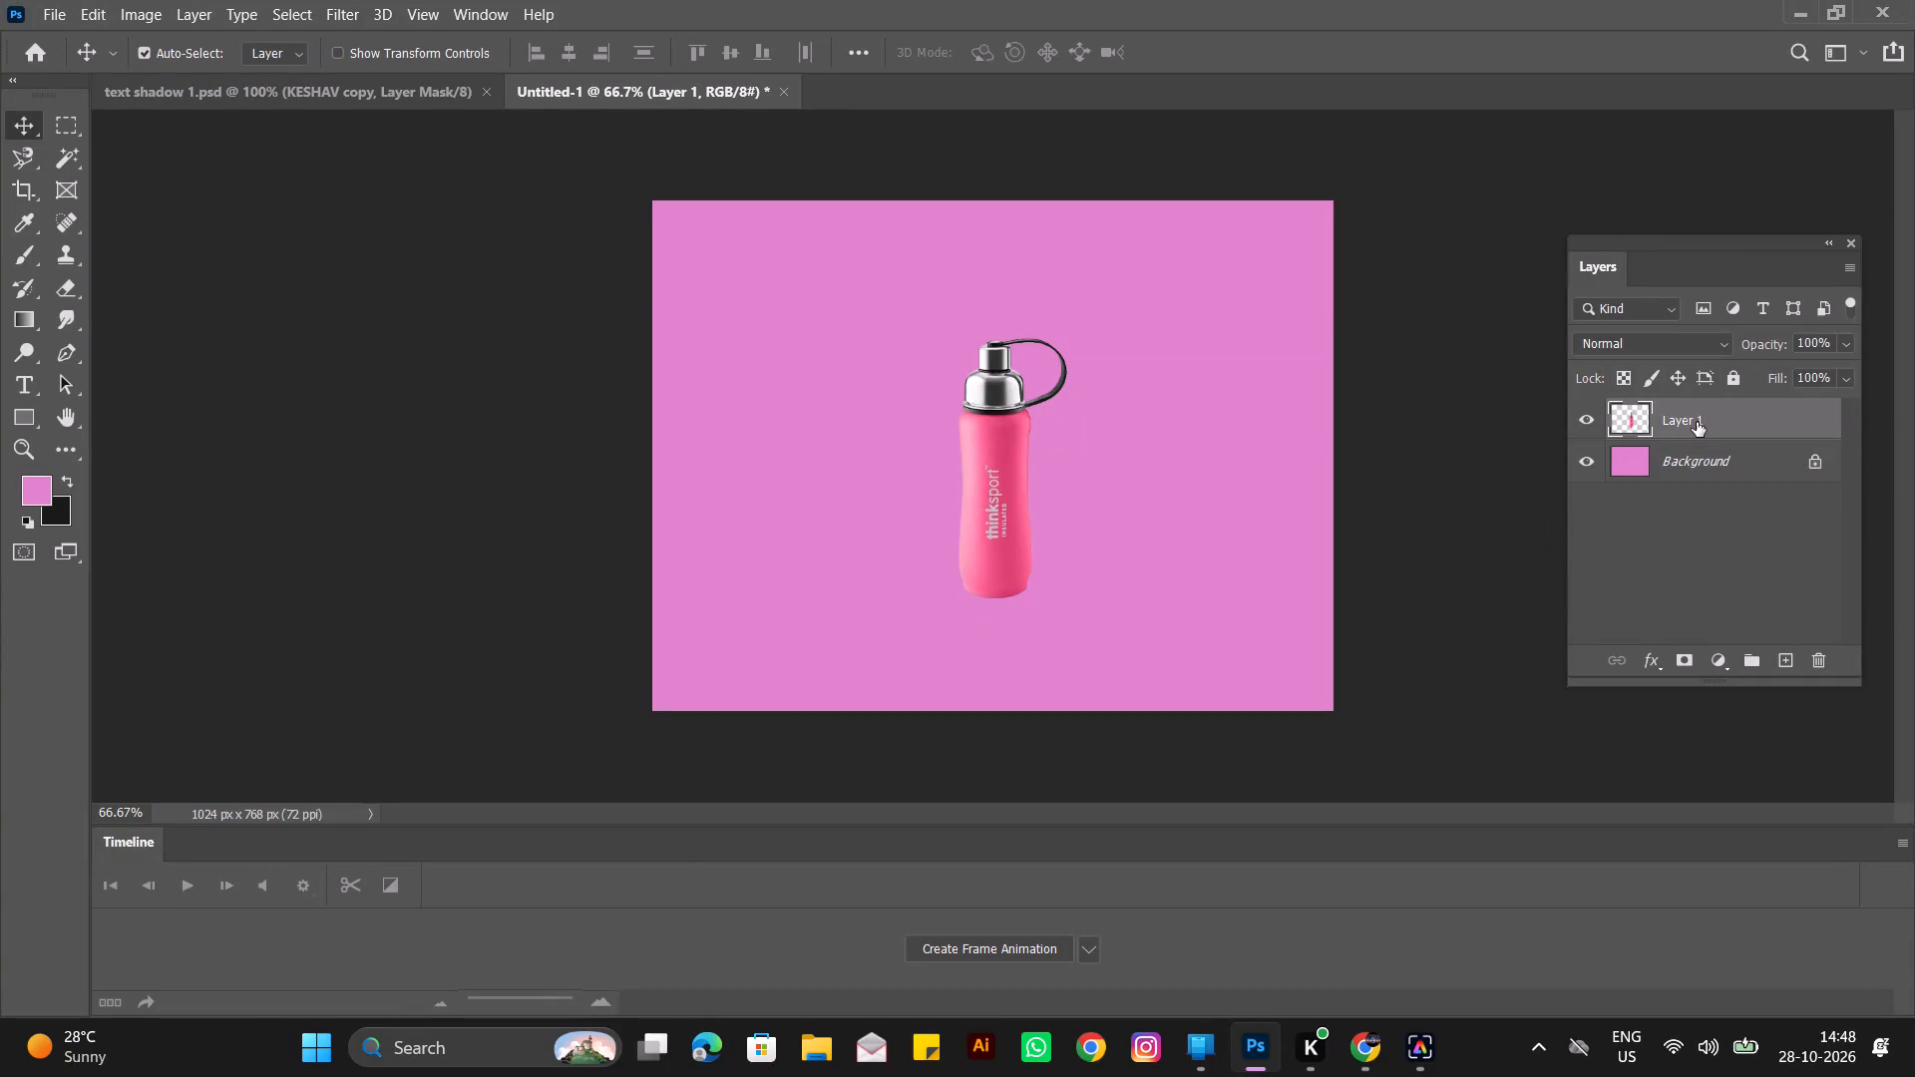
left_click(1579, 457)
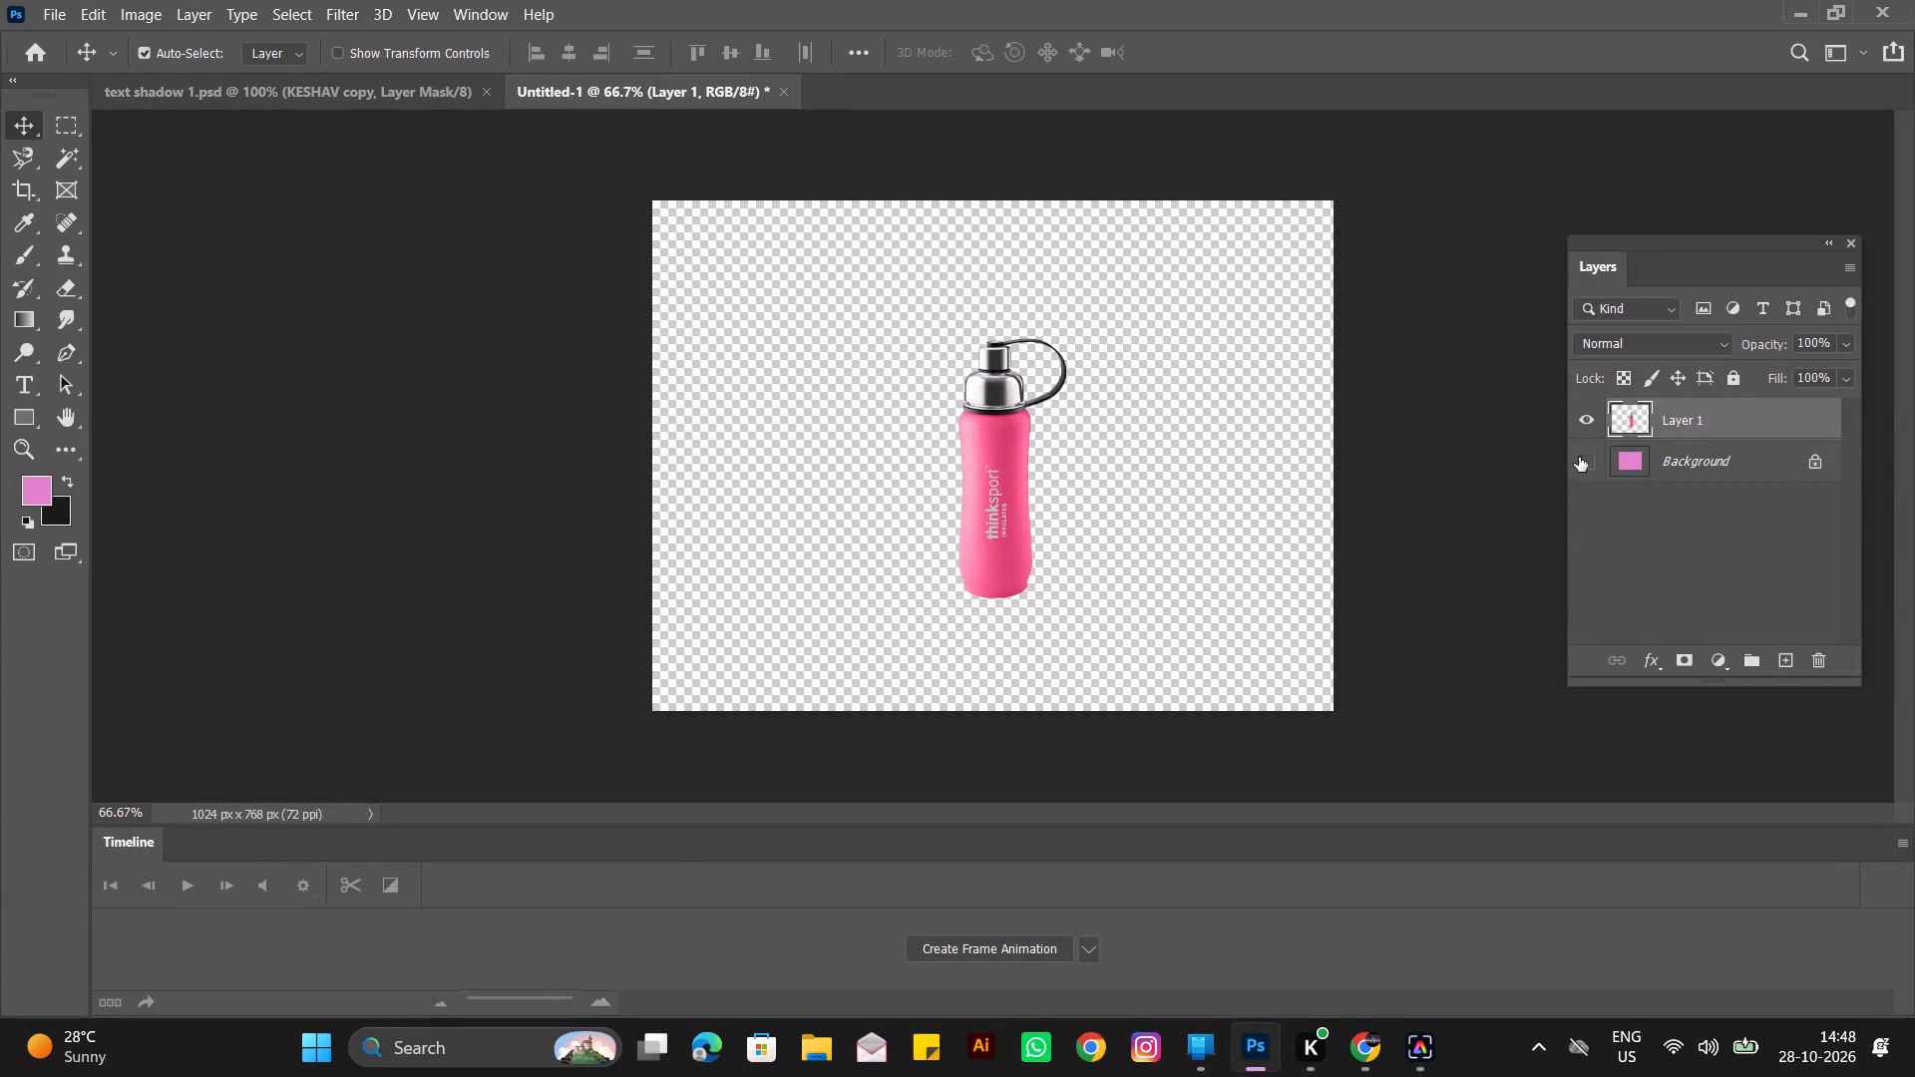
left_click(1579, 457)
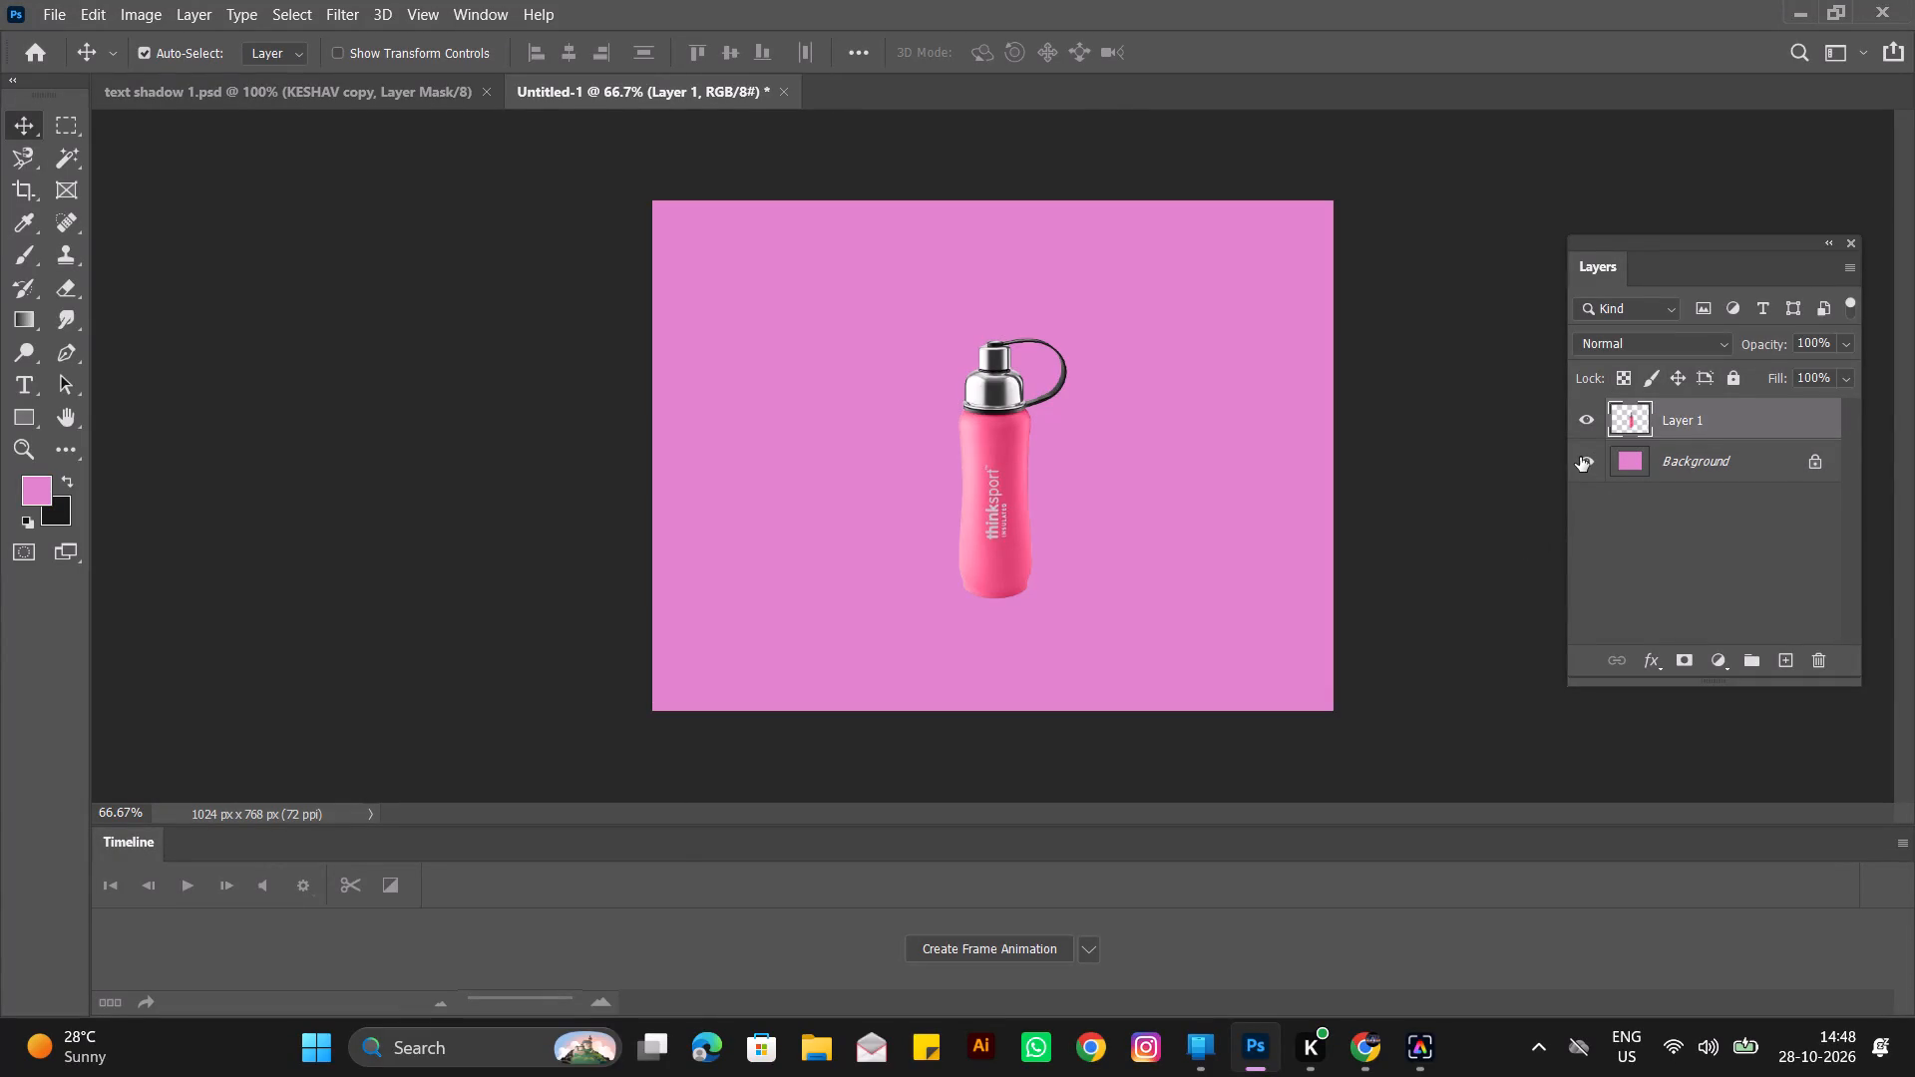
right_click(1720, 420)
double_click(1723, 420)
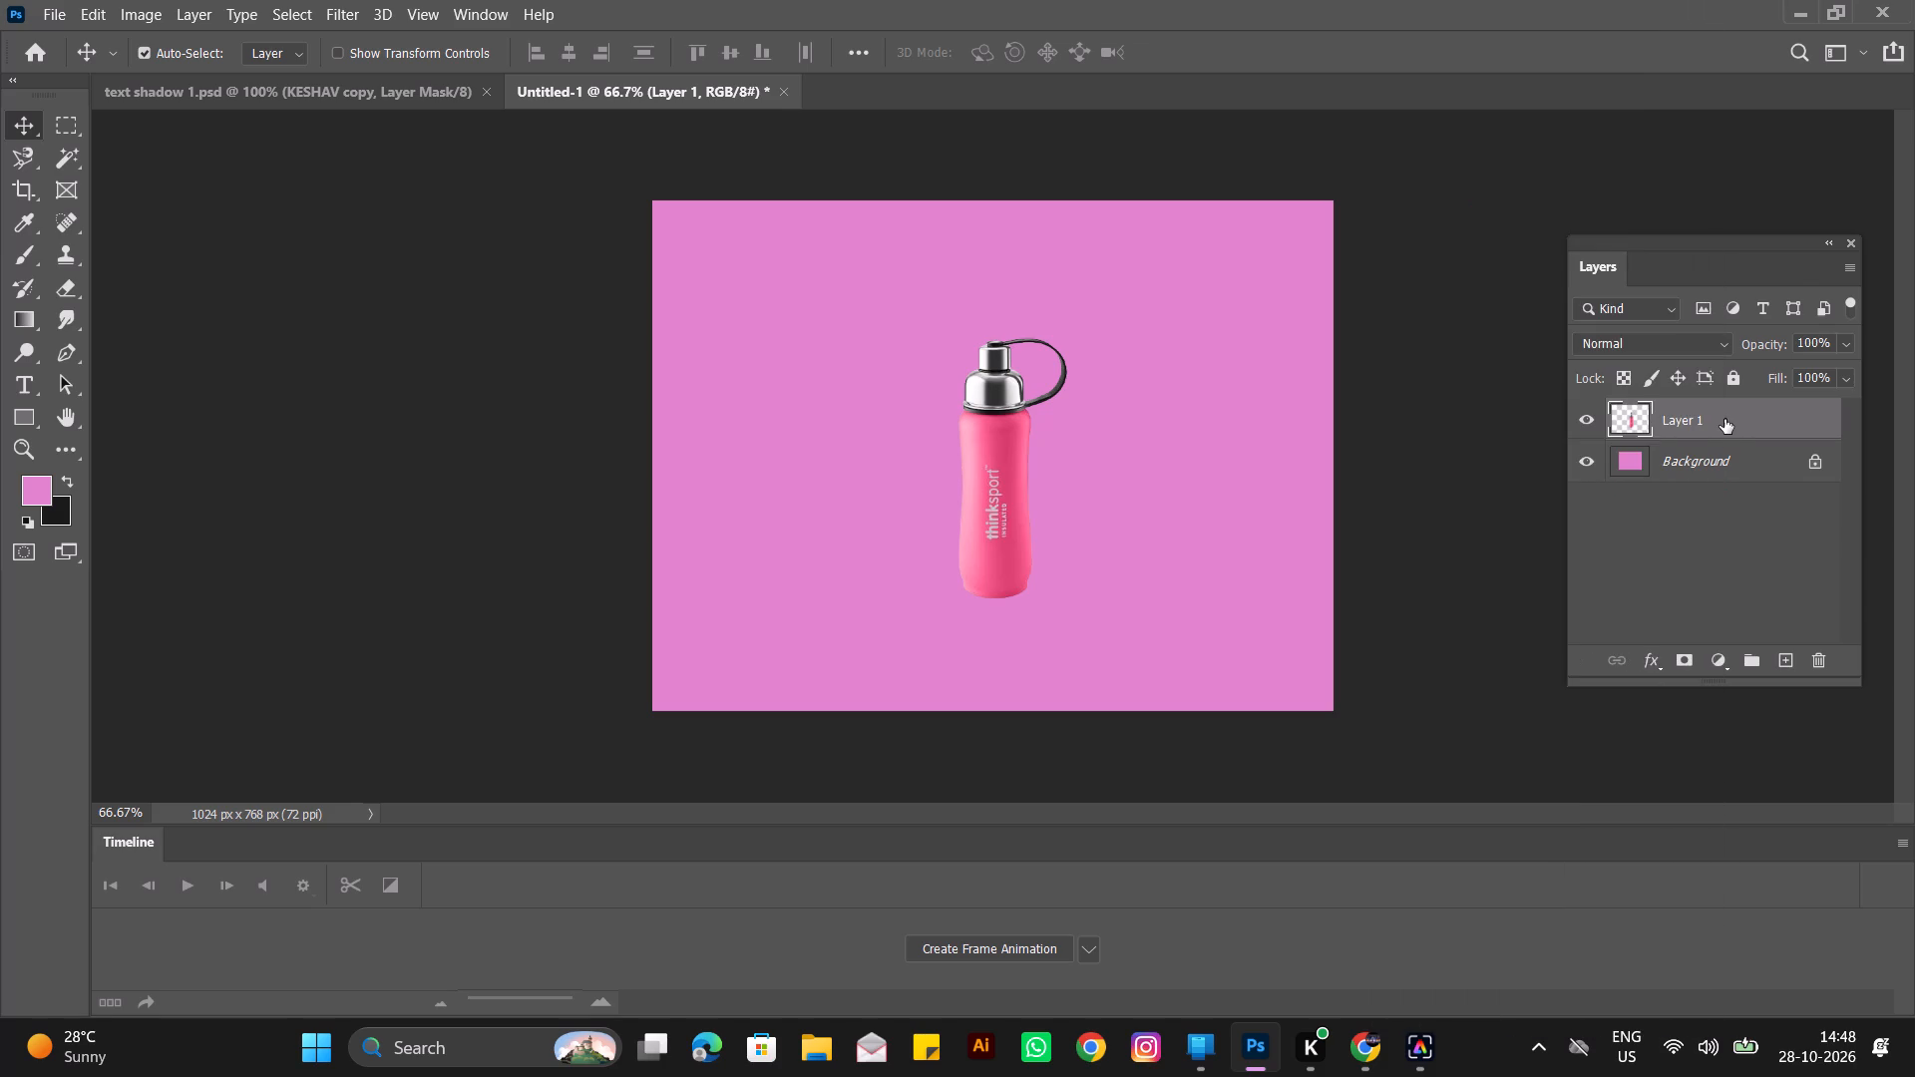
double_click(1724, 419)
right_click(1727, 419)
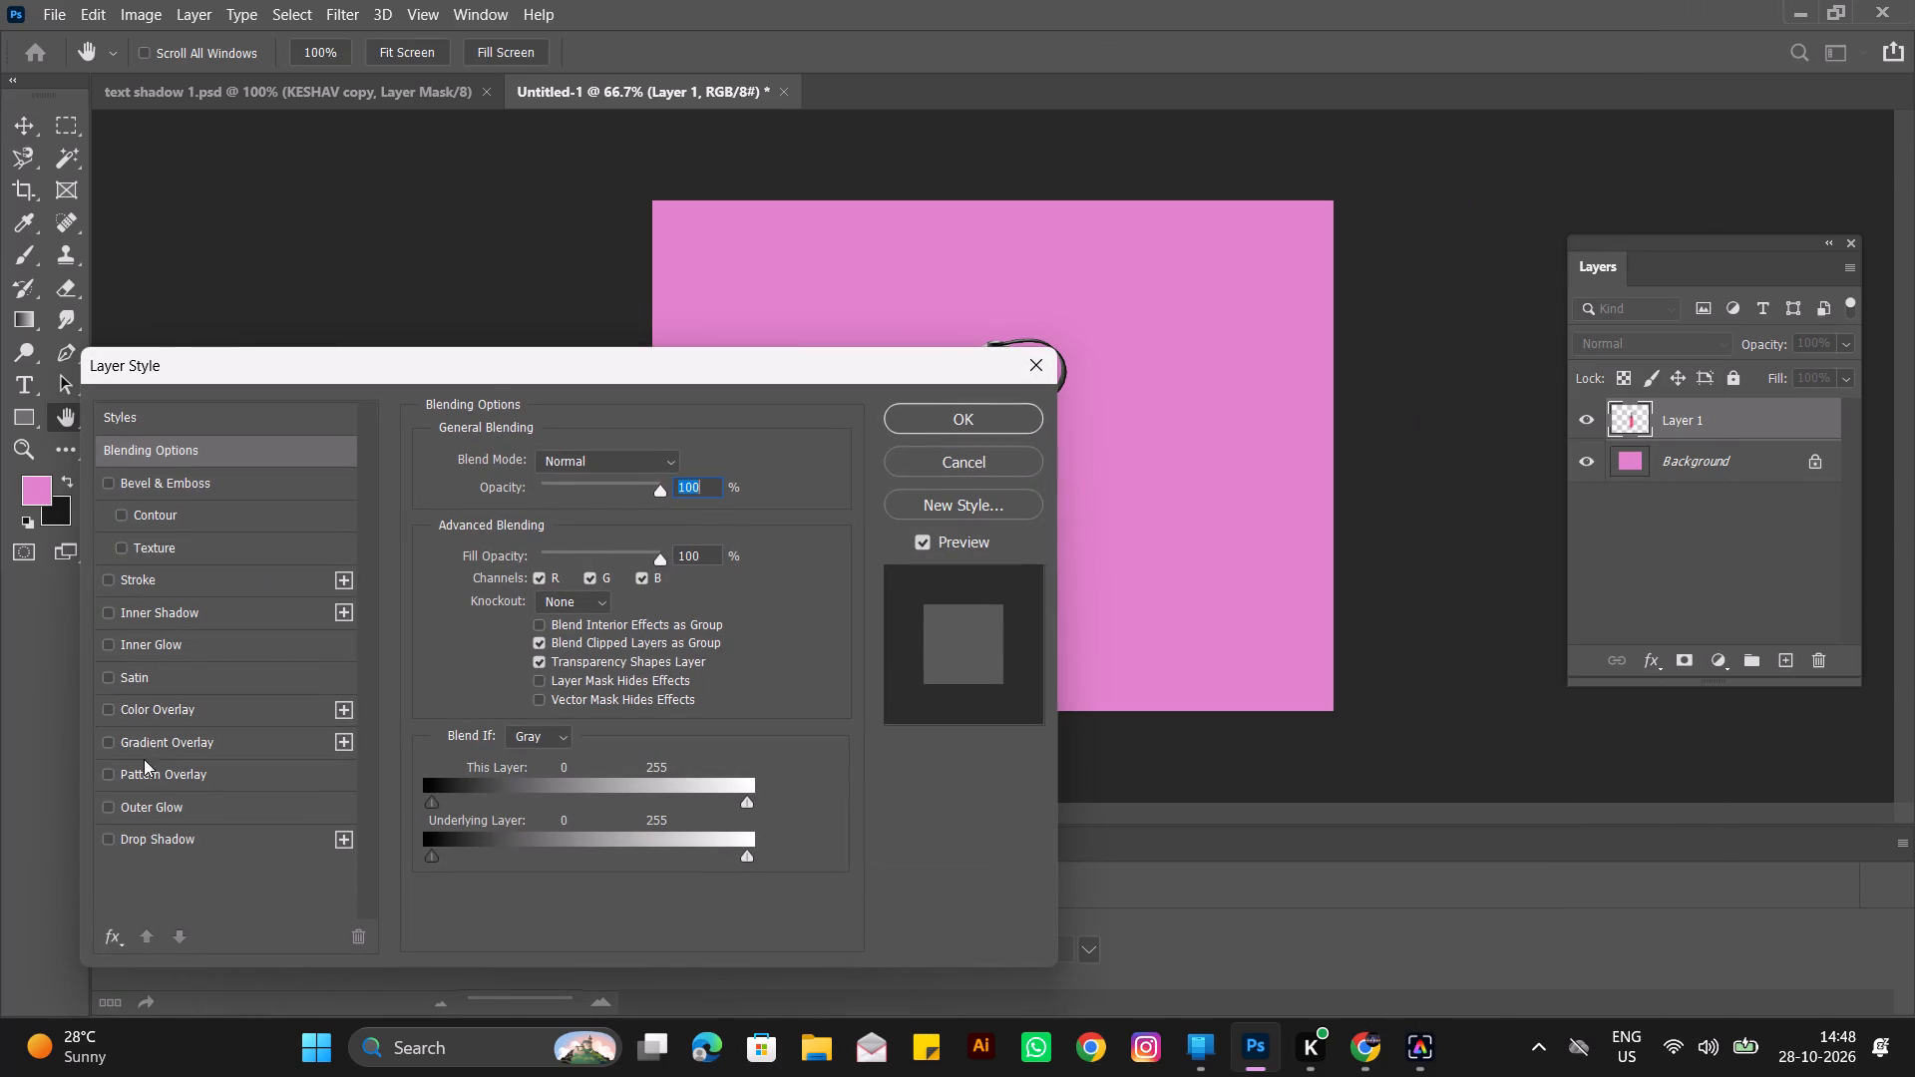
left_click(146, 836)
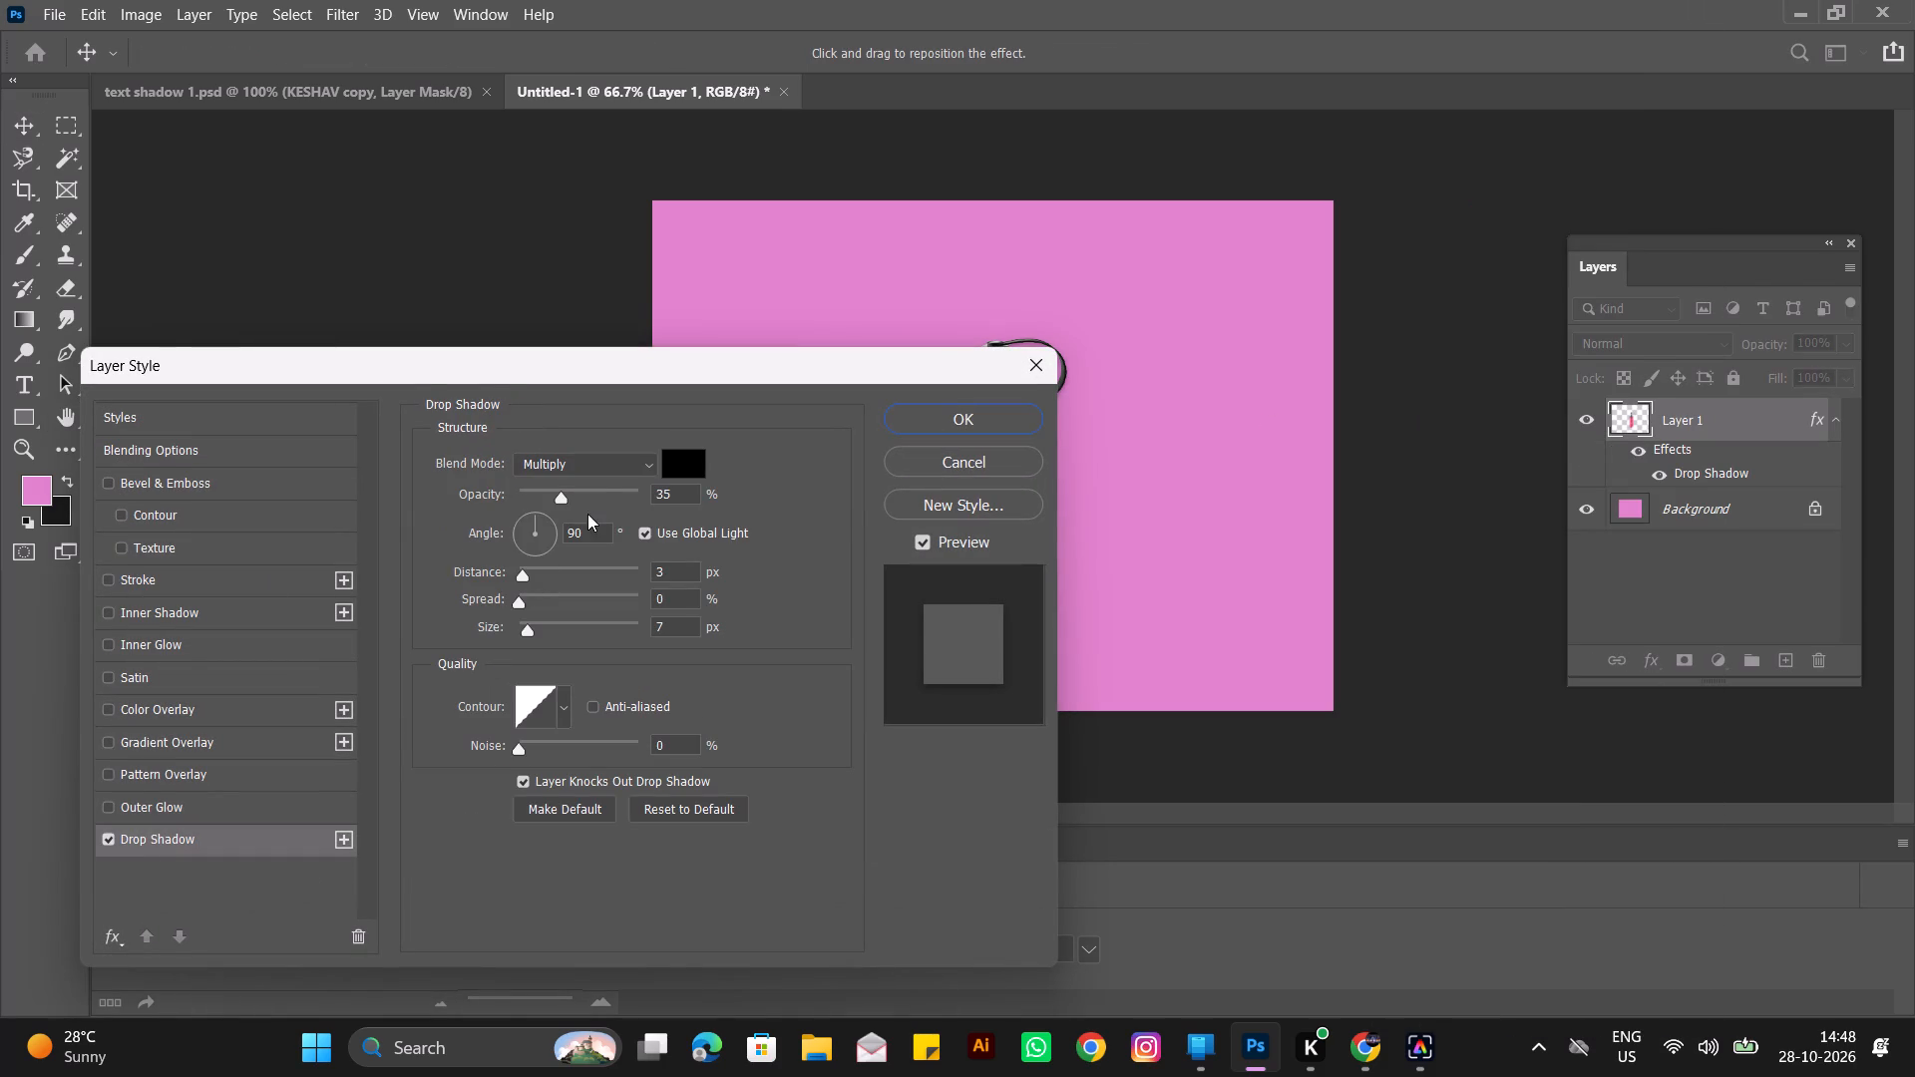
left_click(612, 471)
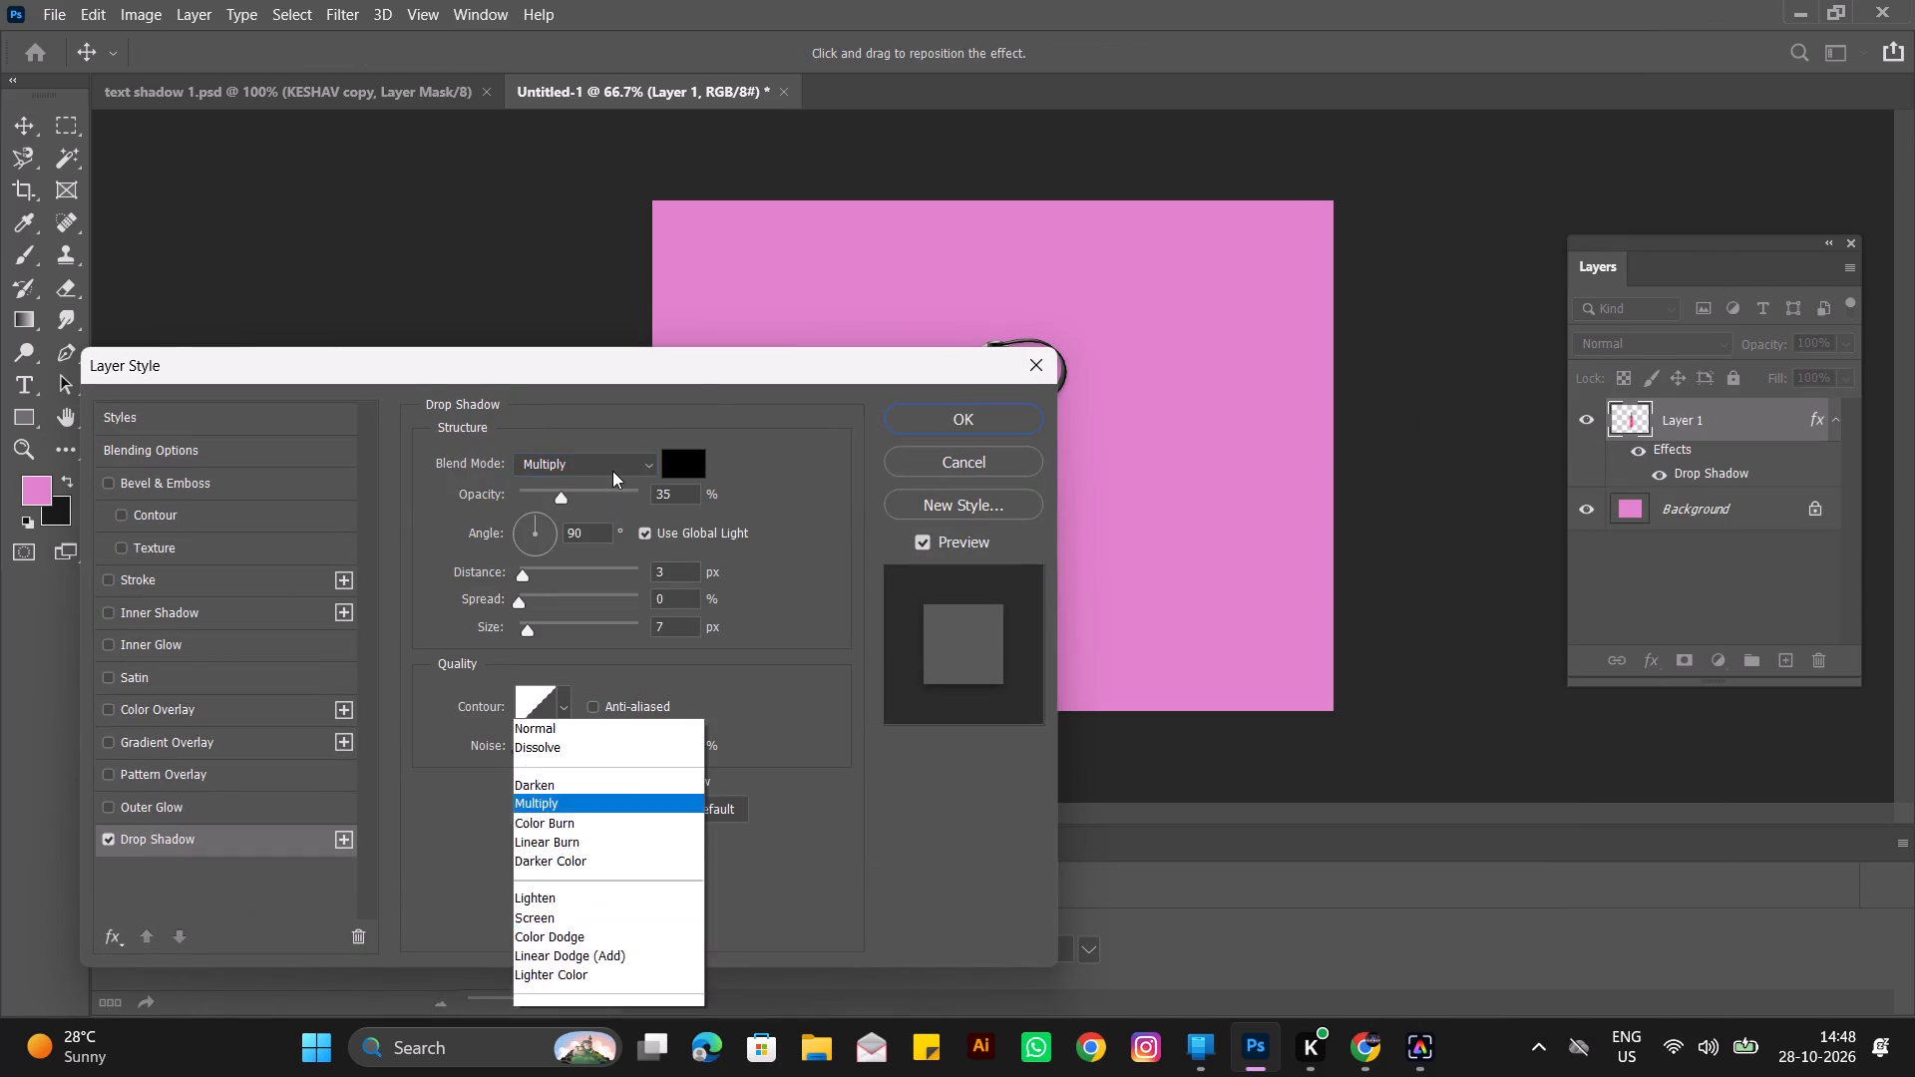
left_click(588, 399)
left_click_drag(676, 491, 676, 490)
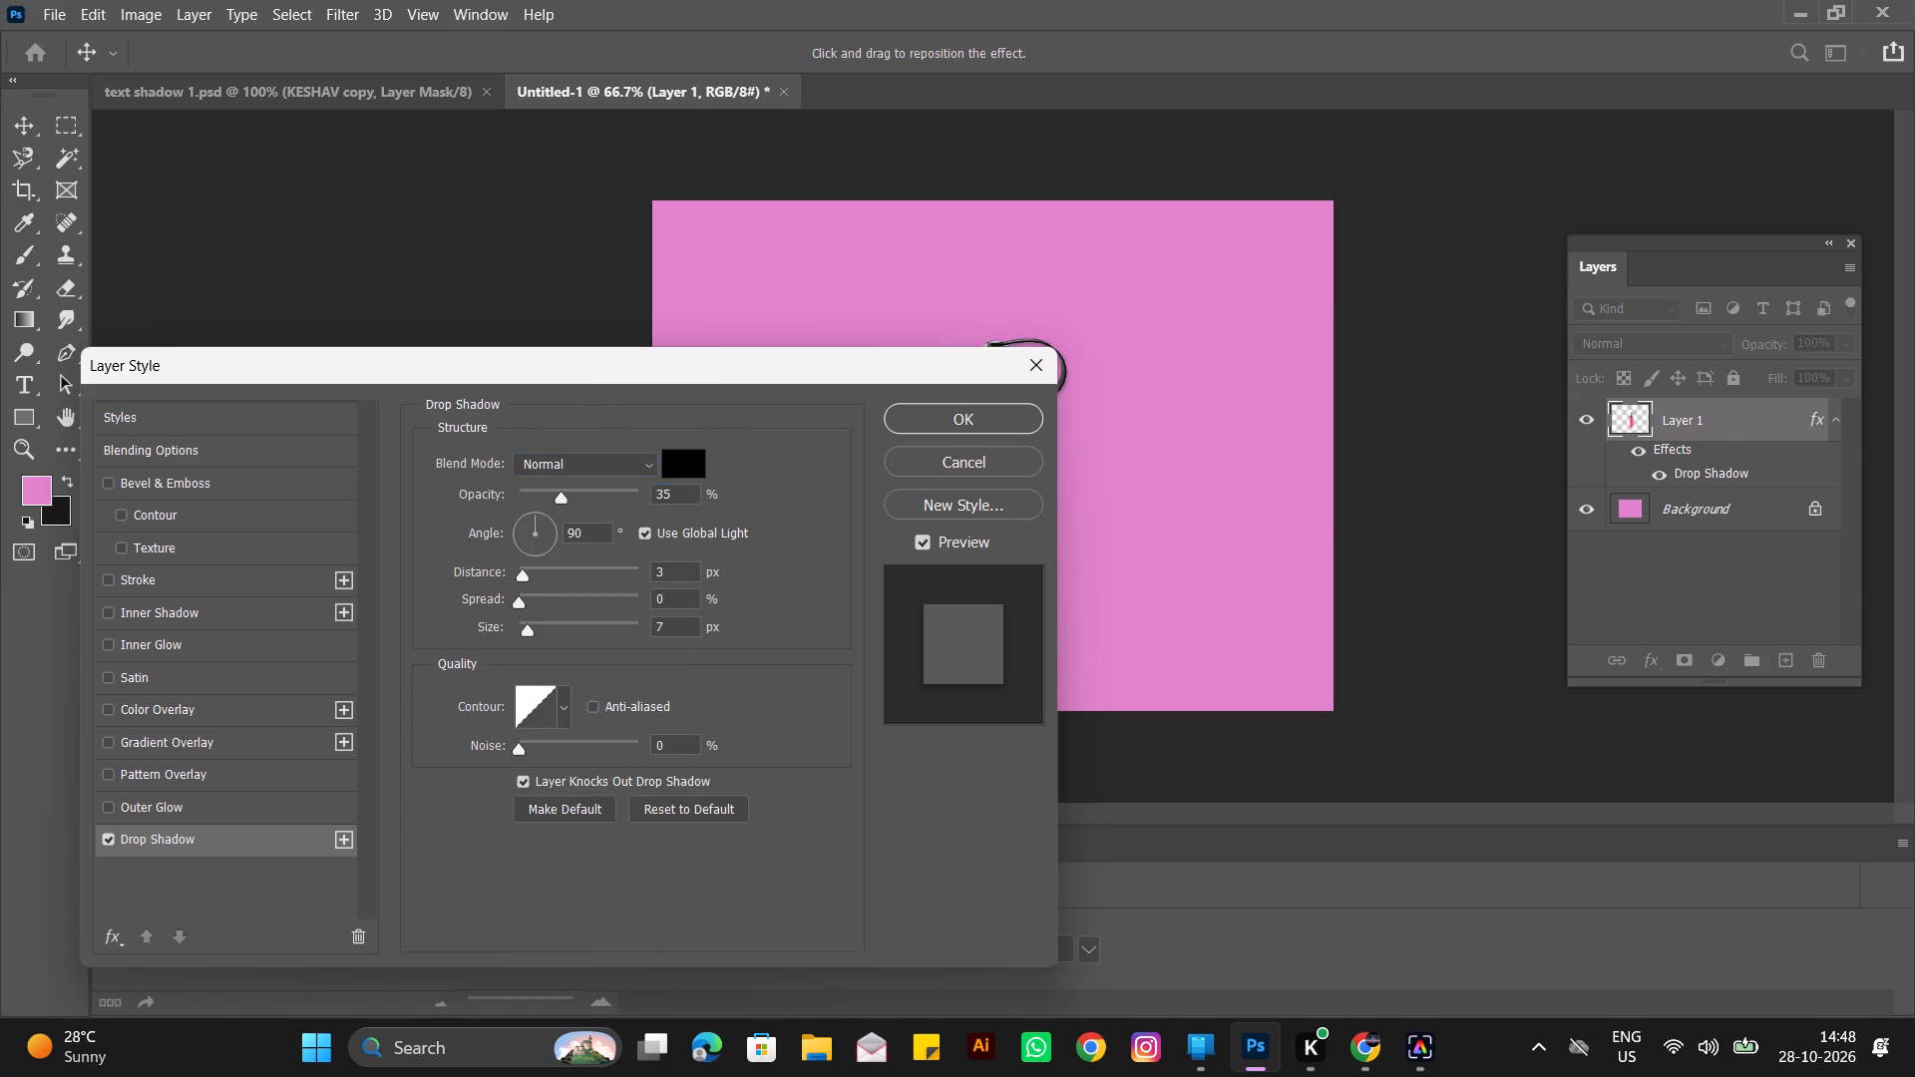
left_click_drag(676, 490, 646, 494)
type("100")
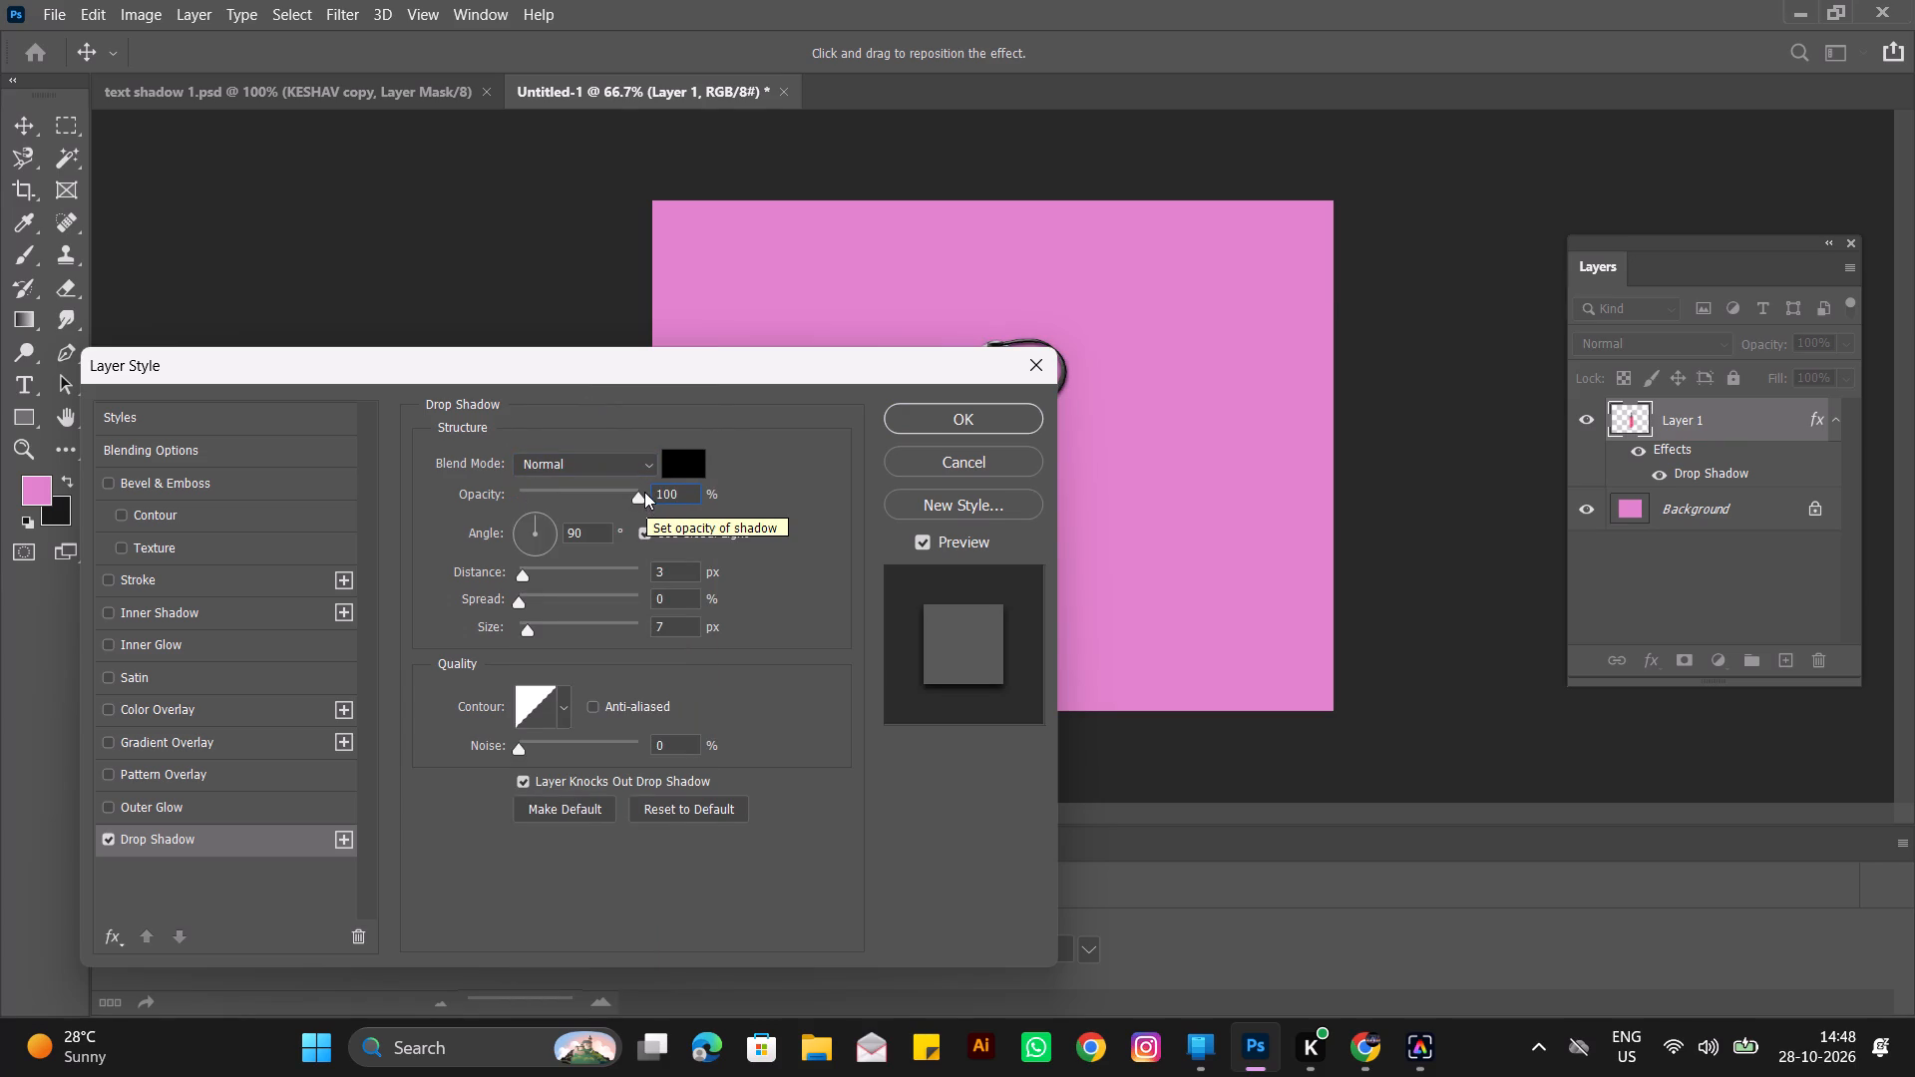
Set the drop shadow's angle to 120°, distance to 0 px and size to 0 px, and apply the layer style.
left_click_drag(589, 532, 541, 535)
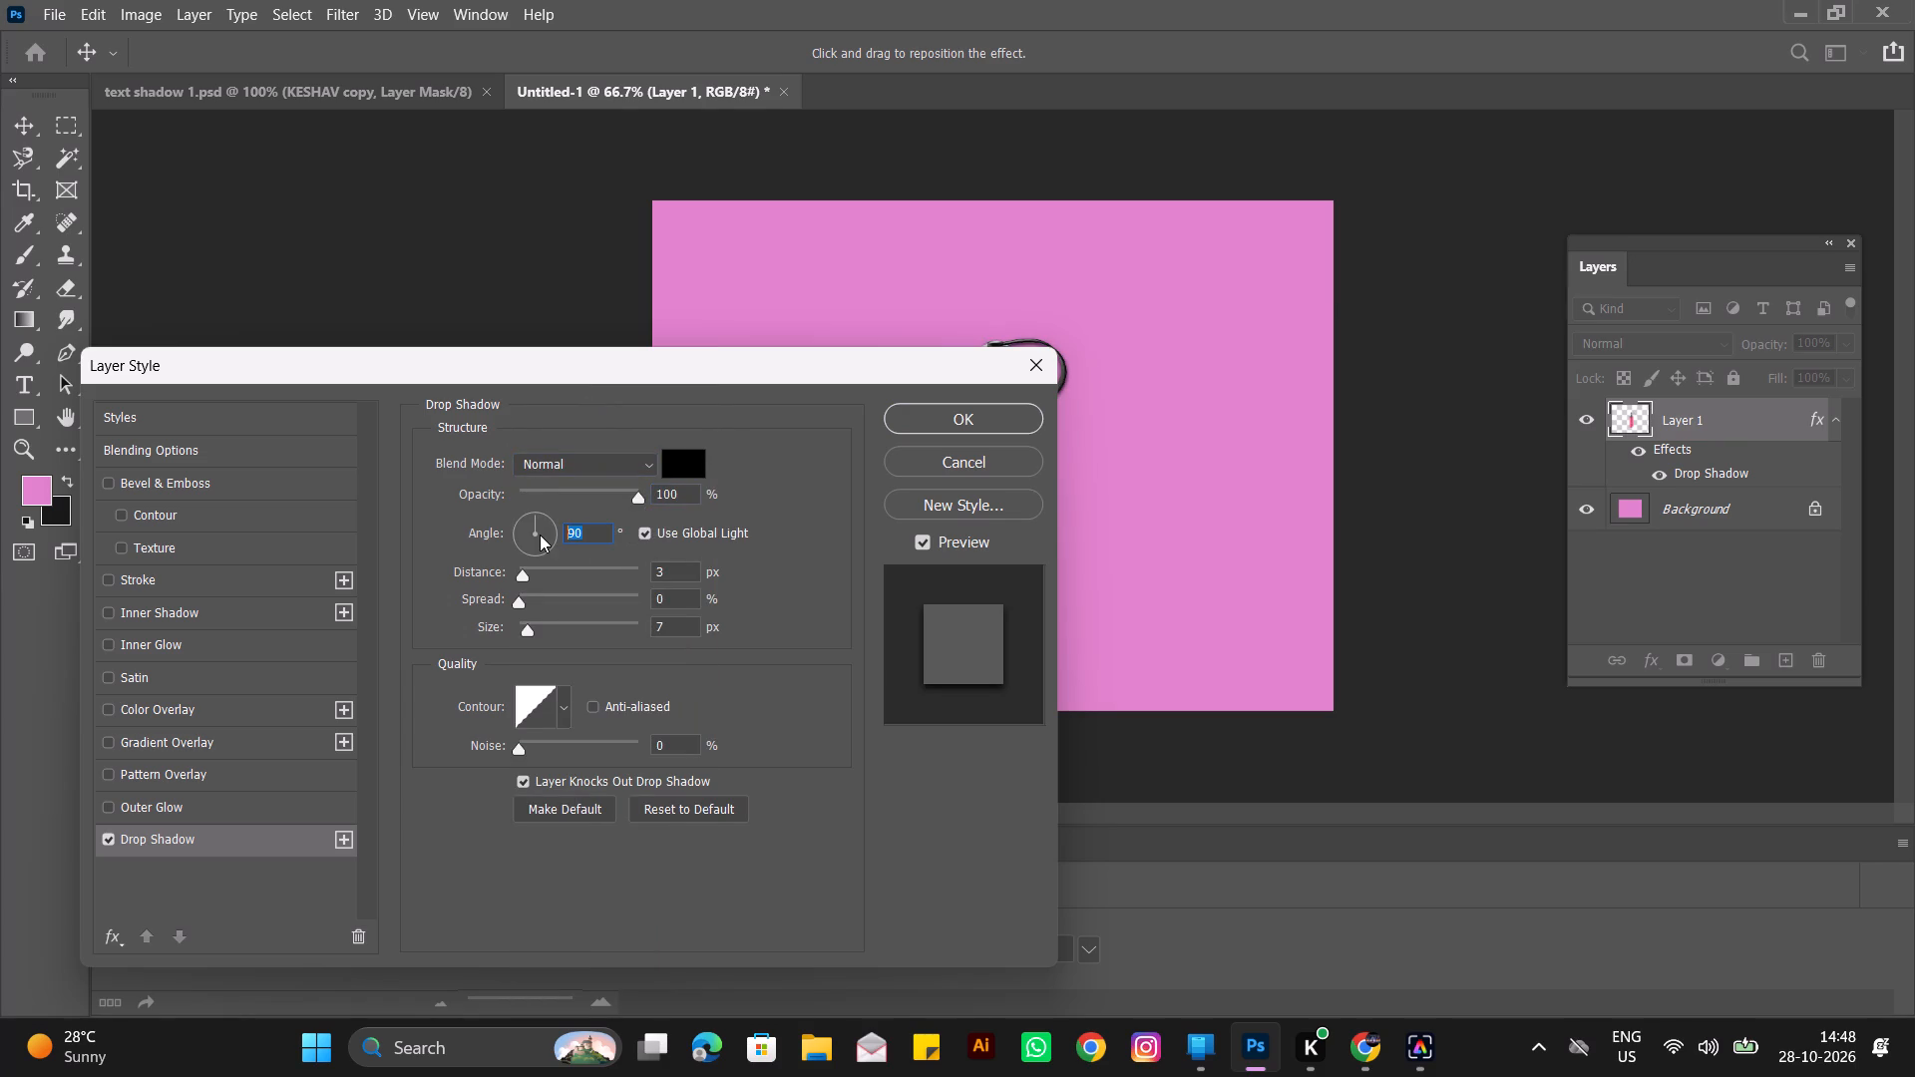
type("120")
left_click_drag(674, 567, 590, 580)
key("0")
key("Tab")
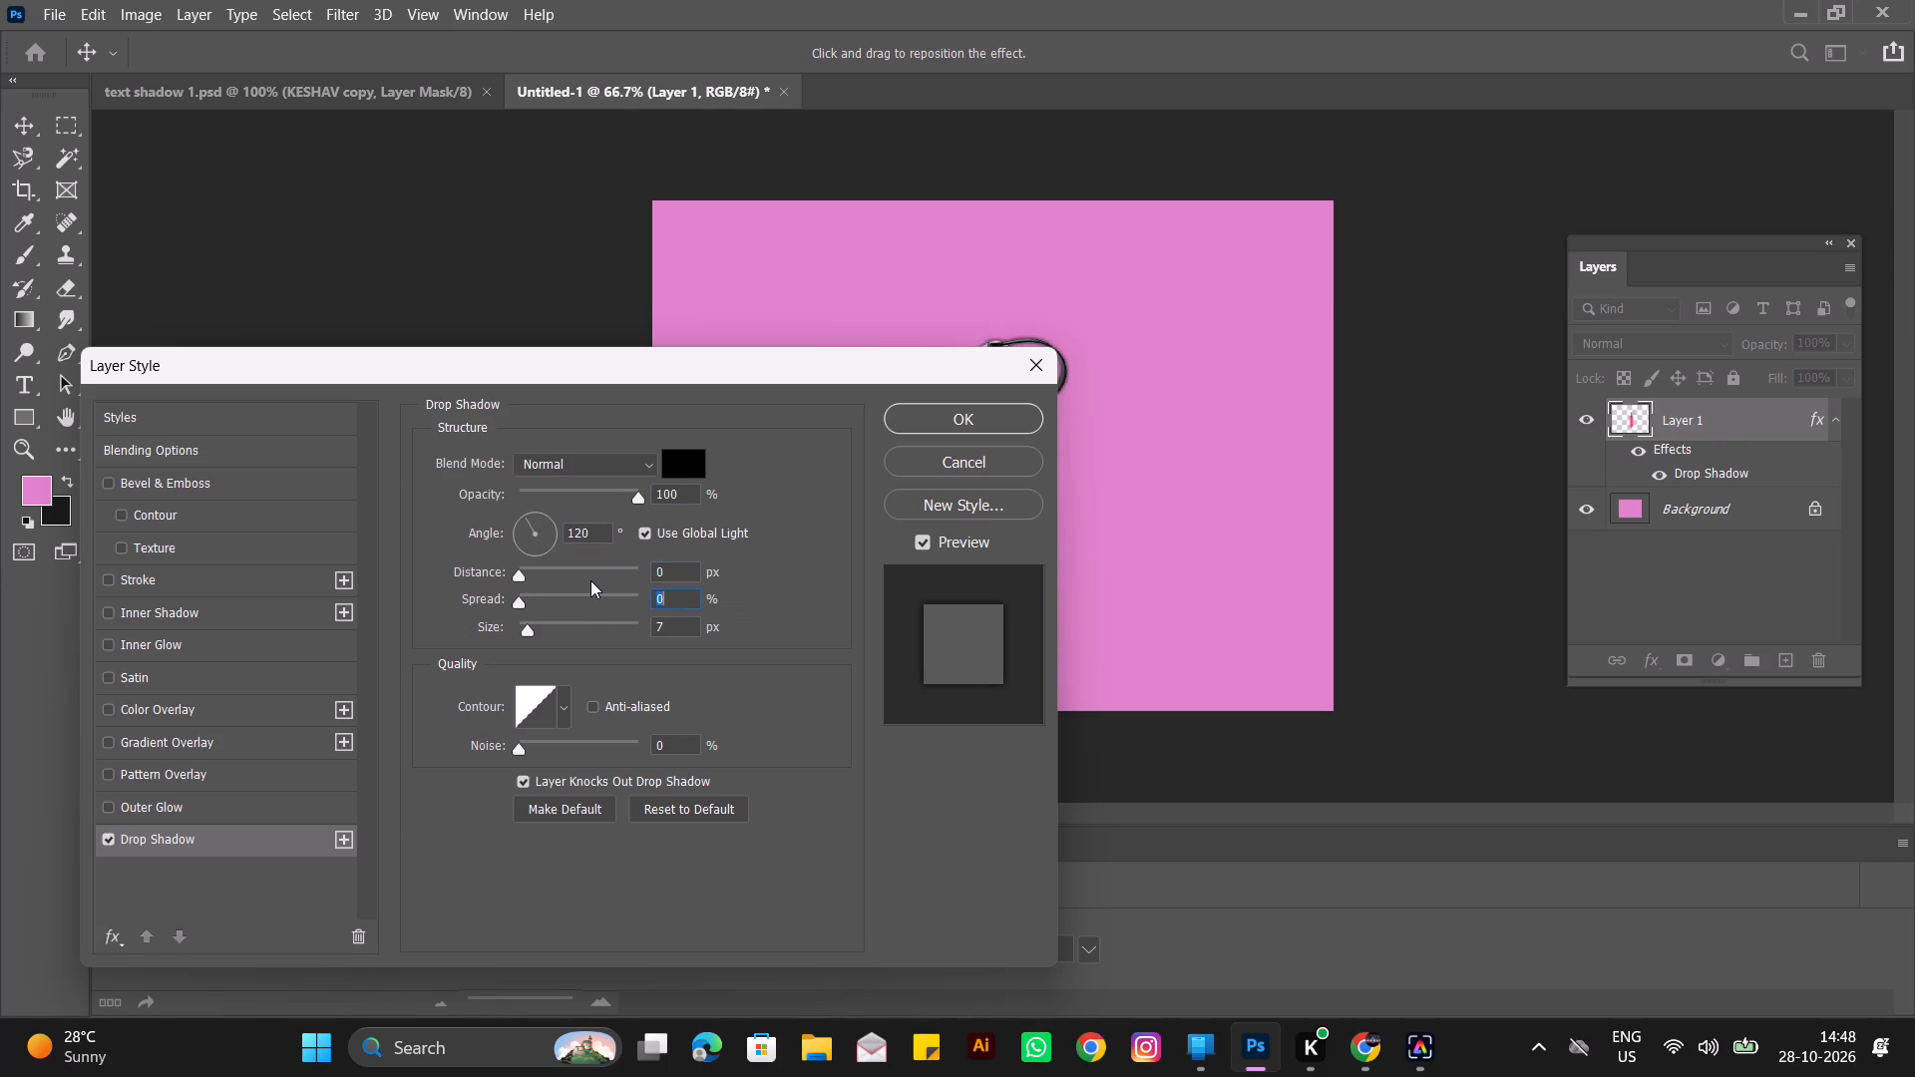
key("Tab")
key("0")
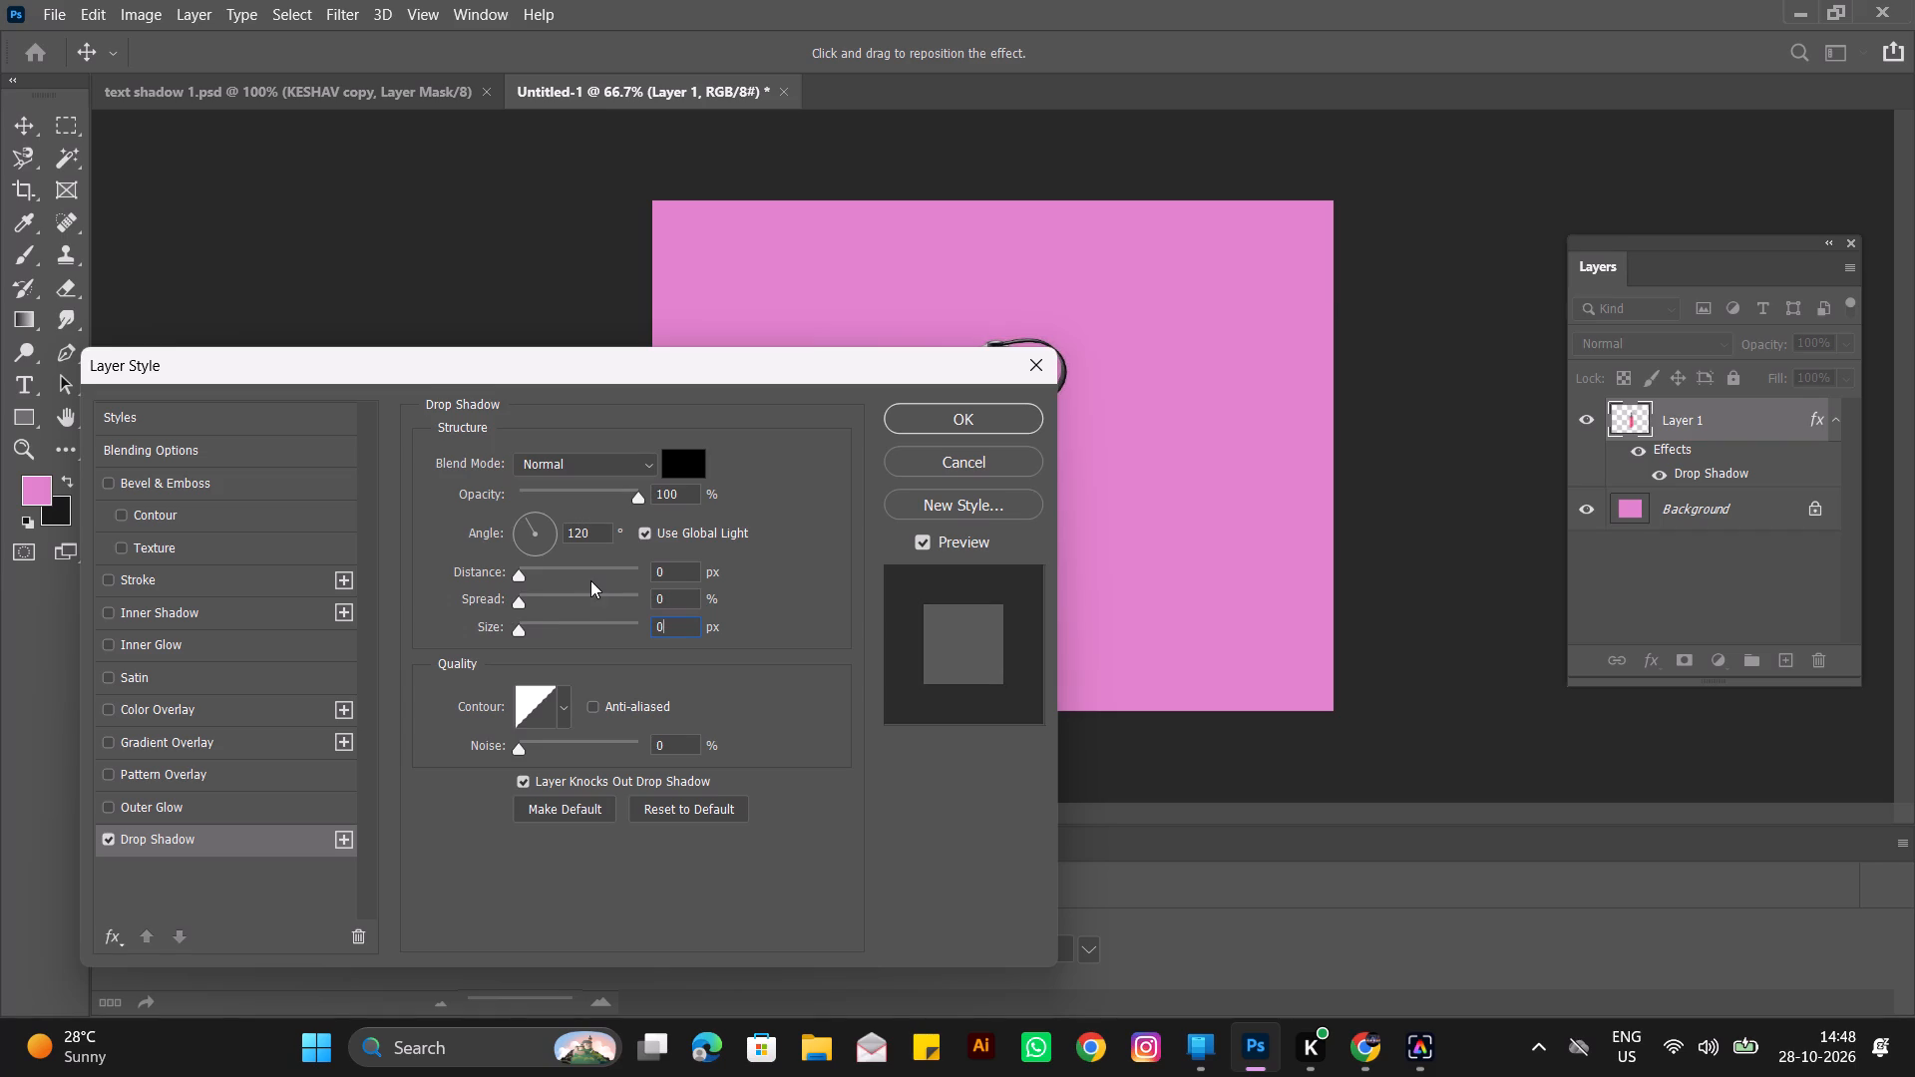
left_click(956, 419)
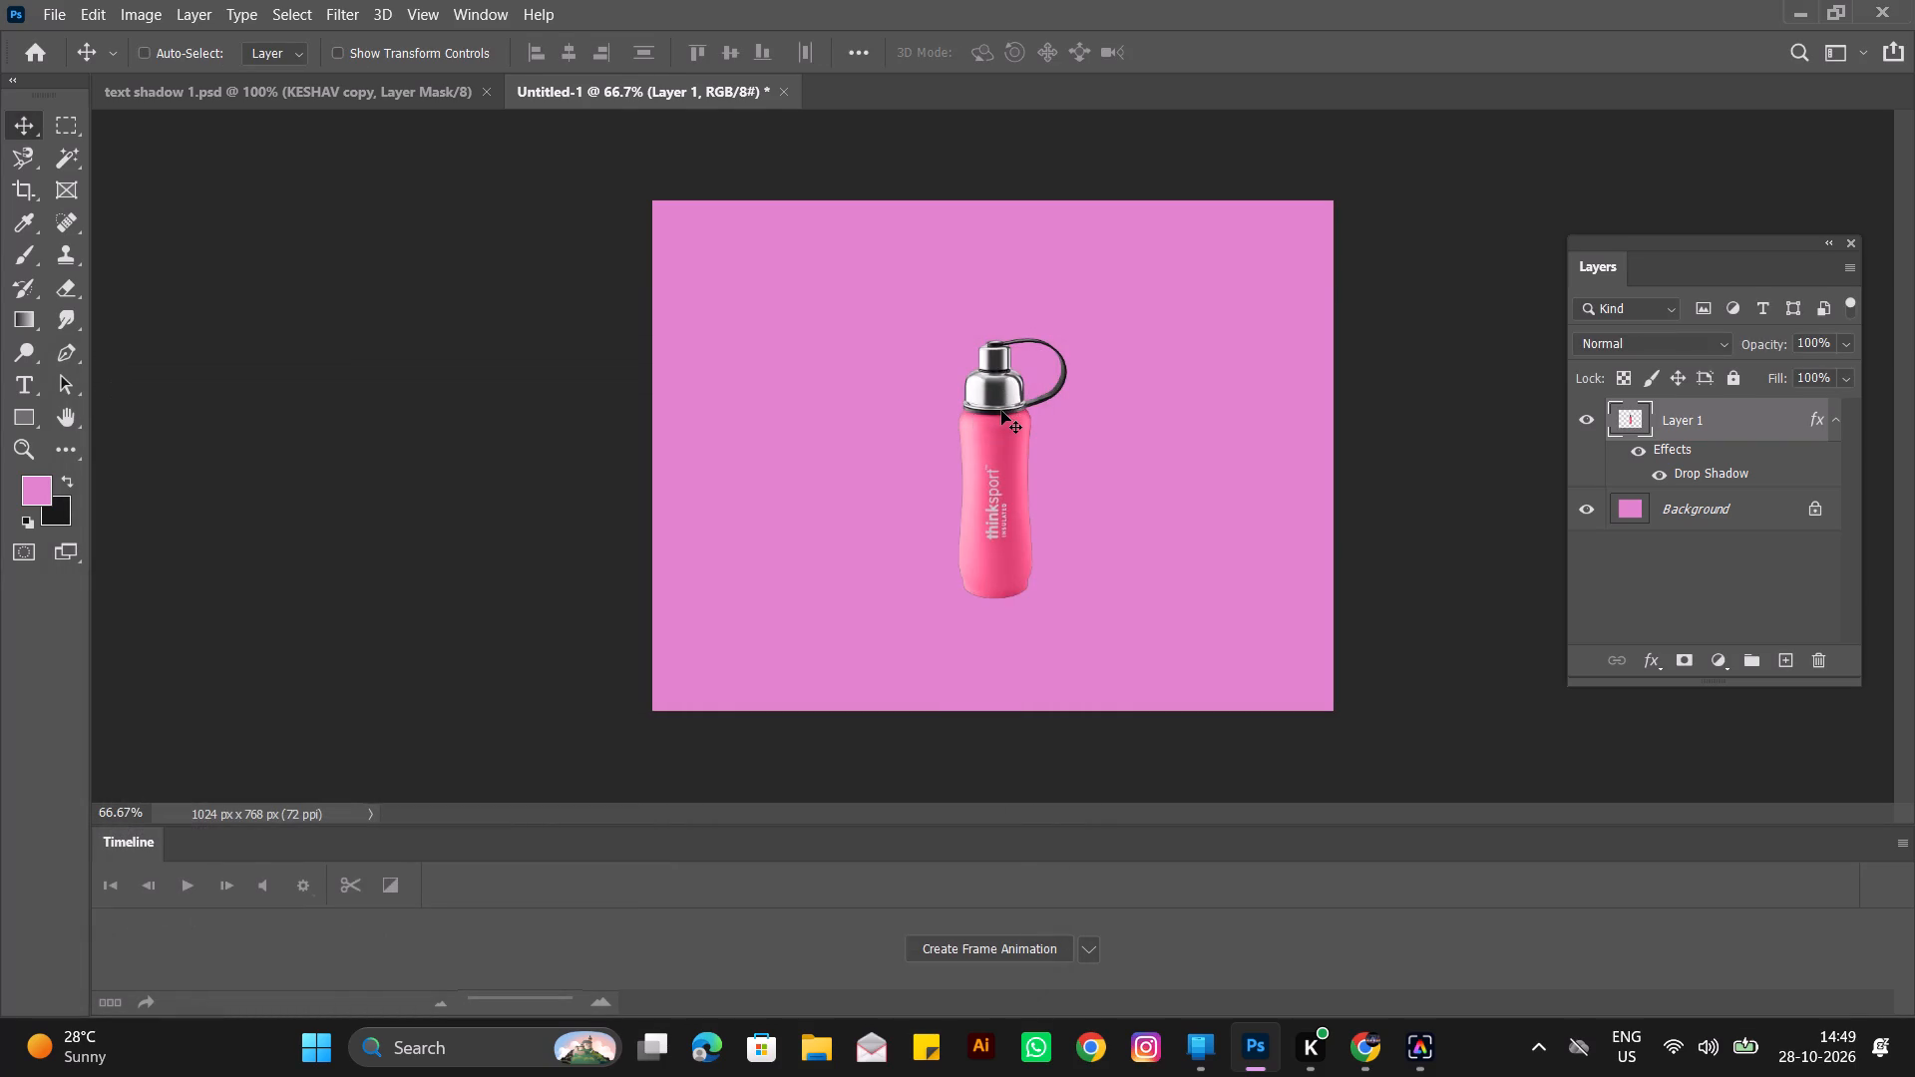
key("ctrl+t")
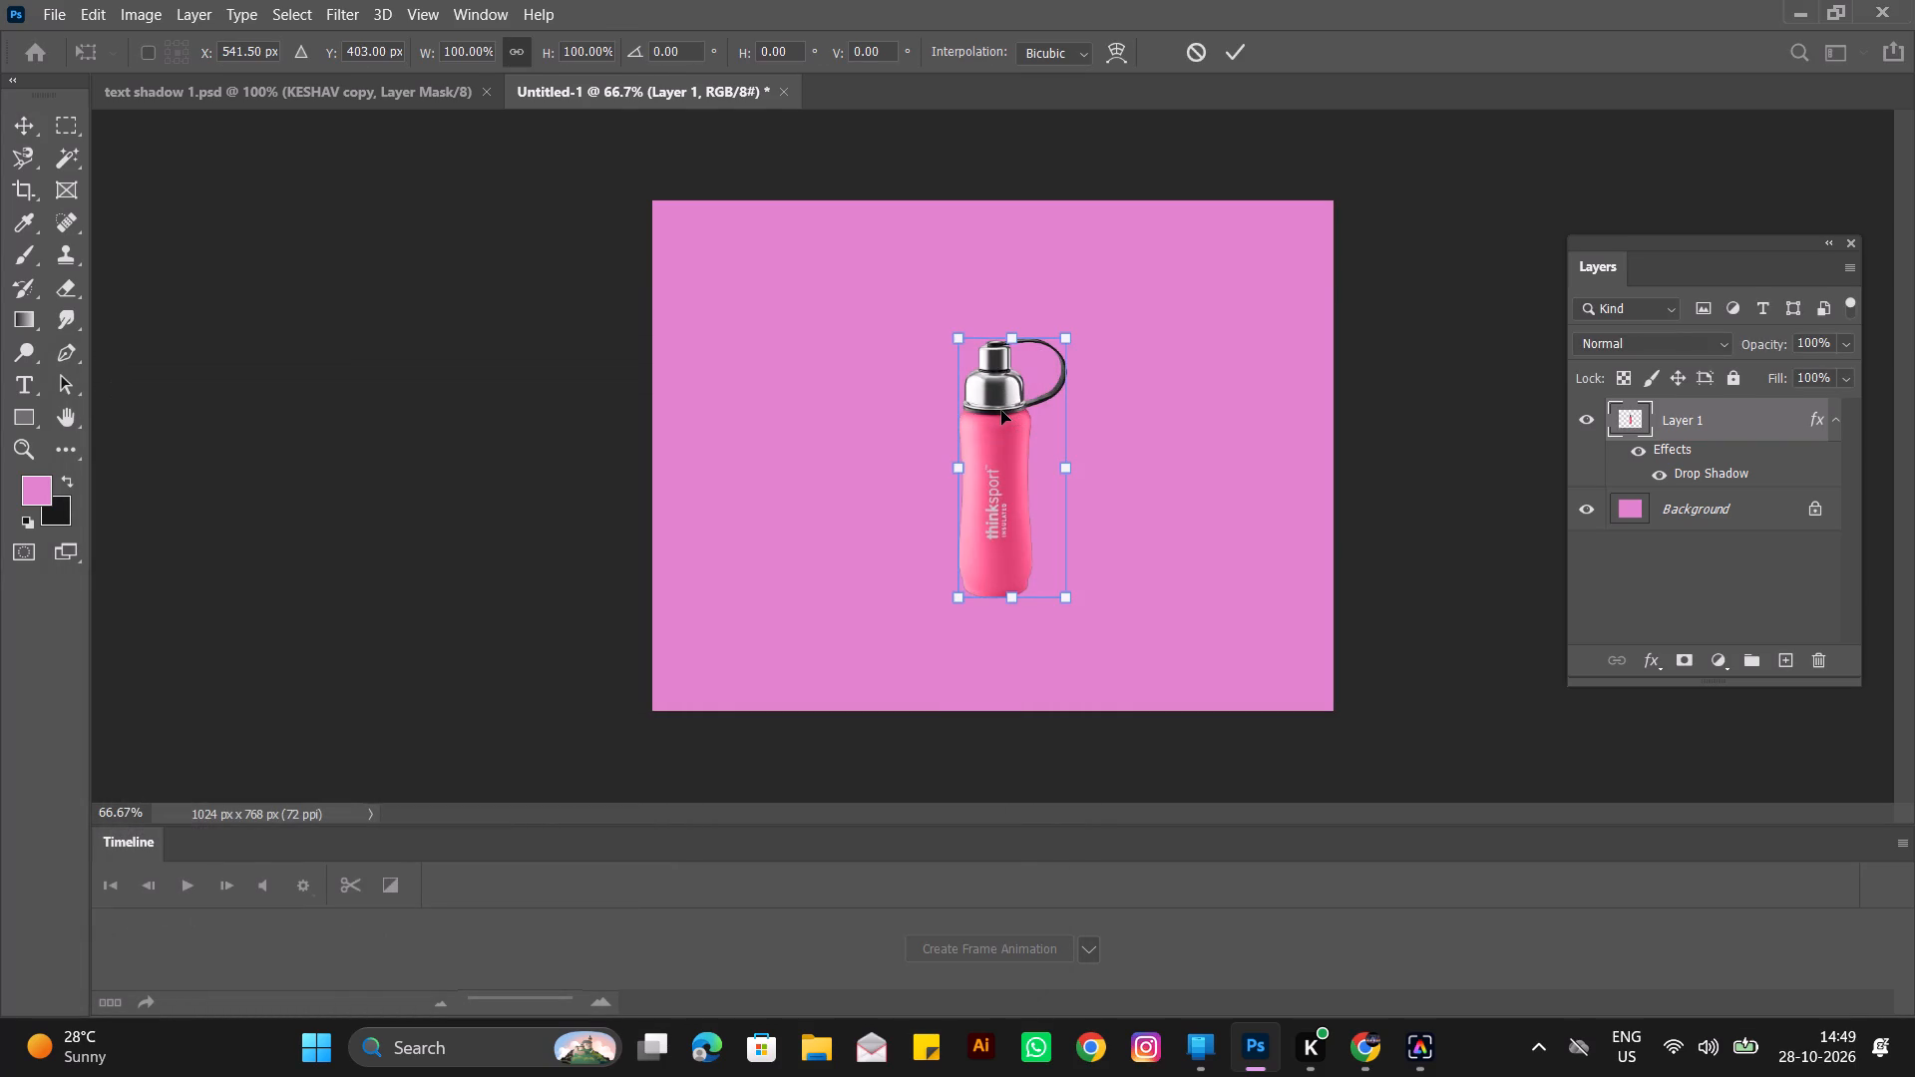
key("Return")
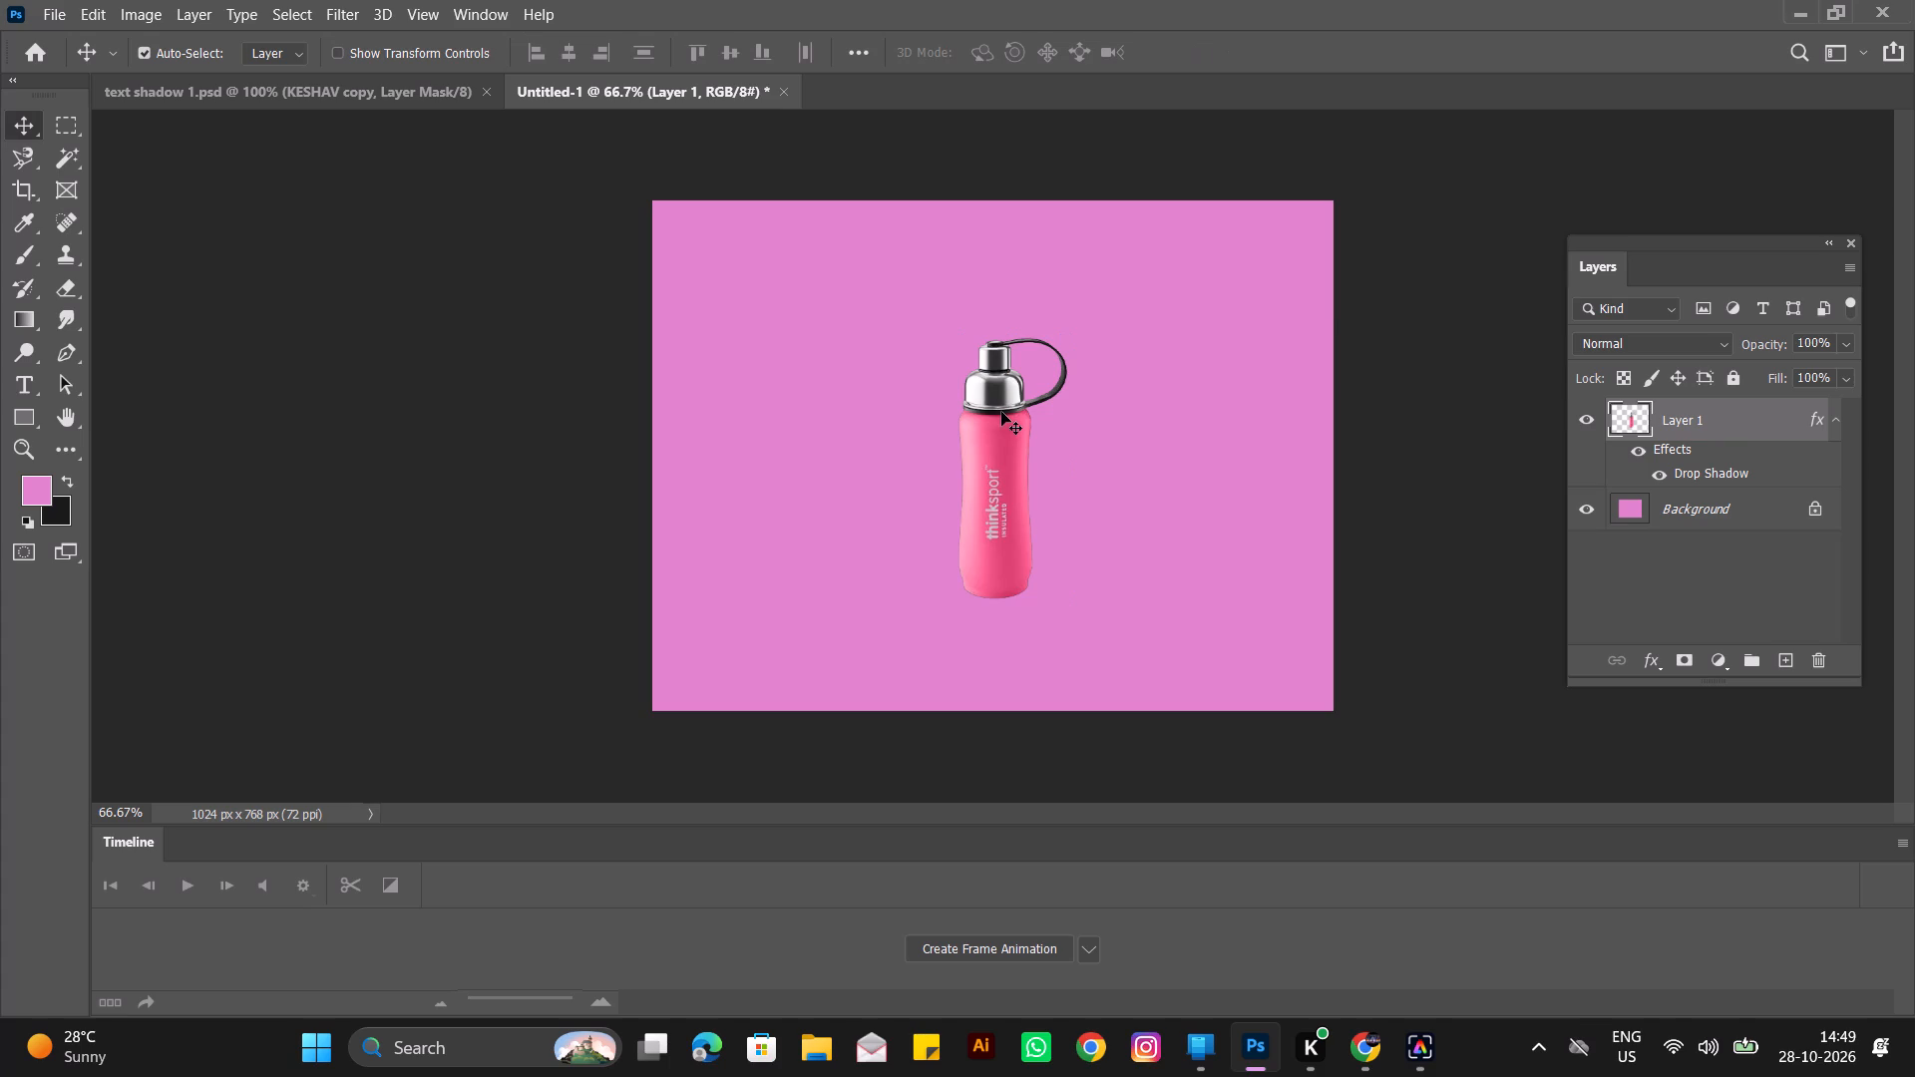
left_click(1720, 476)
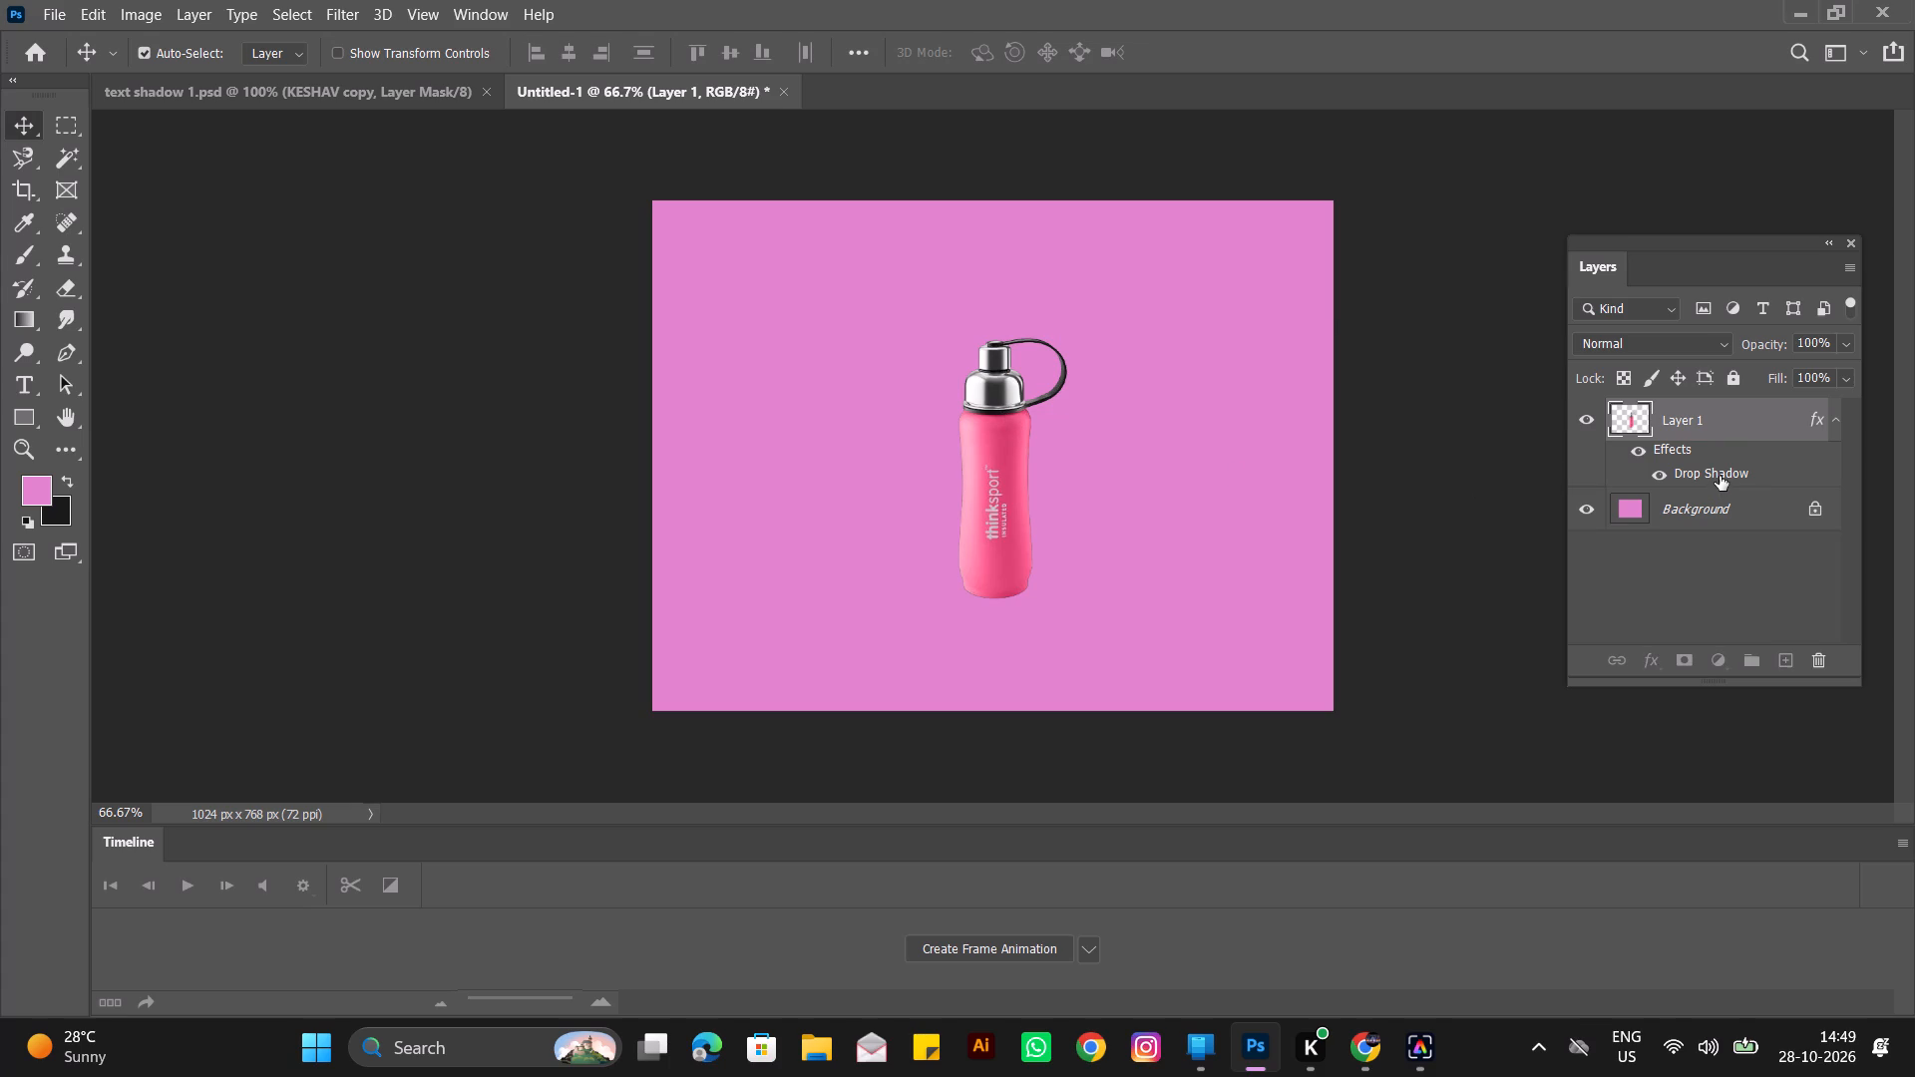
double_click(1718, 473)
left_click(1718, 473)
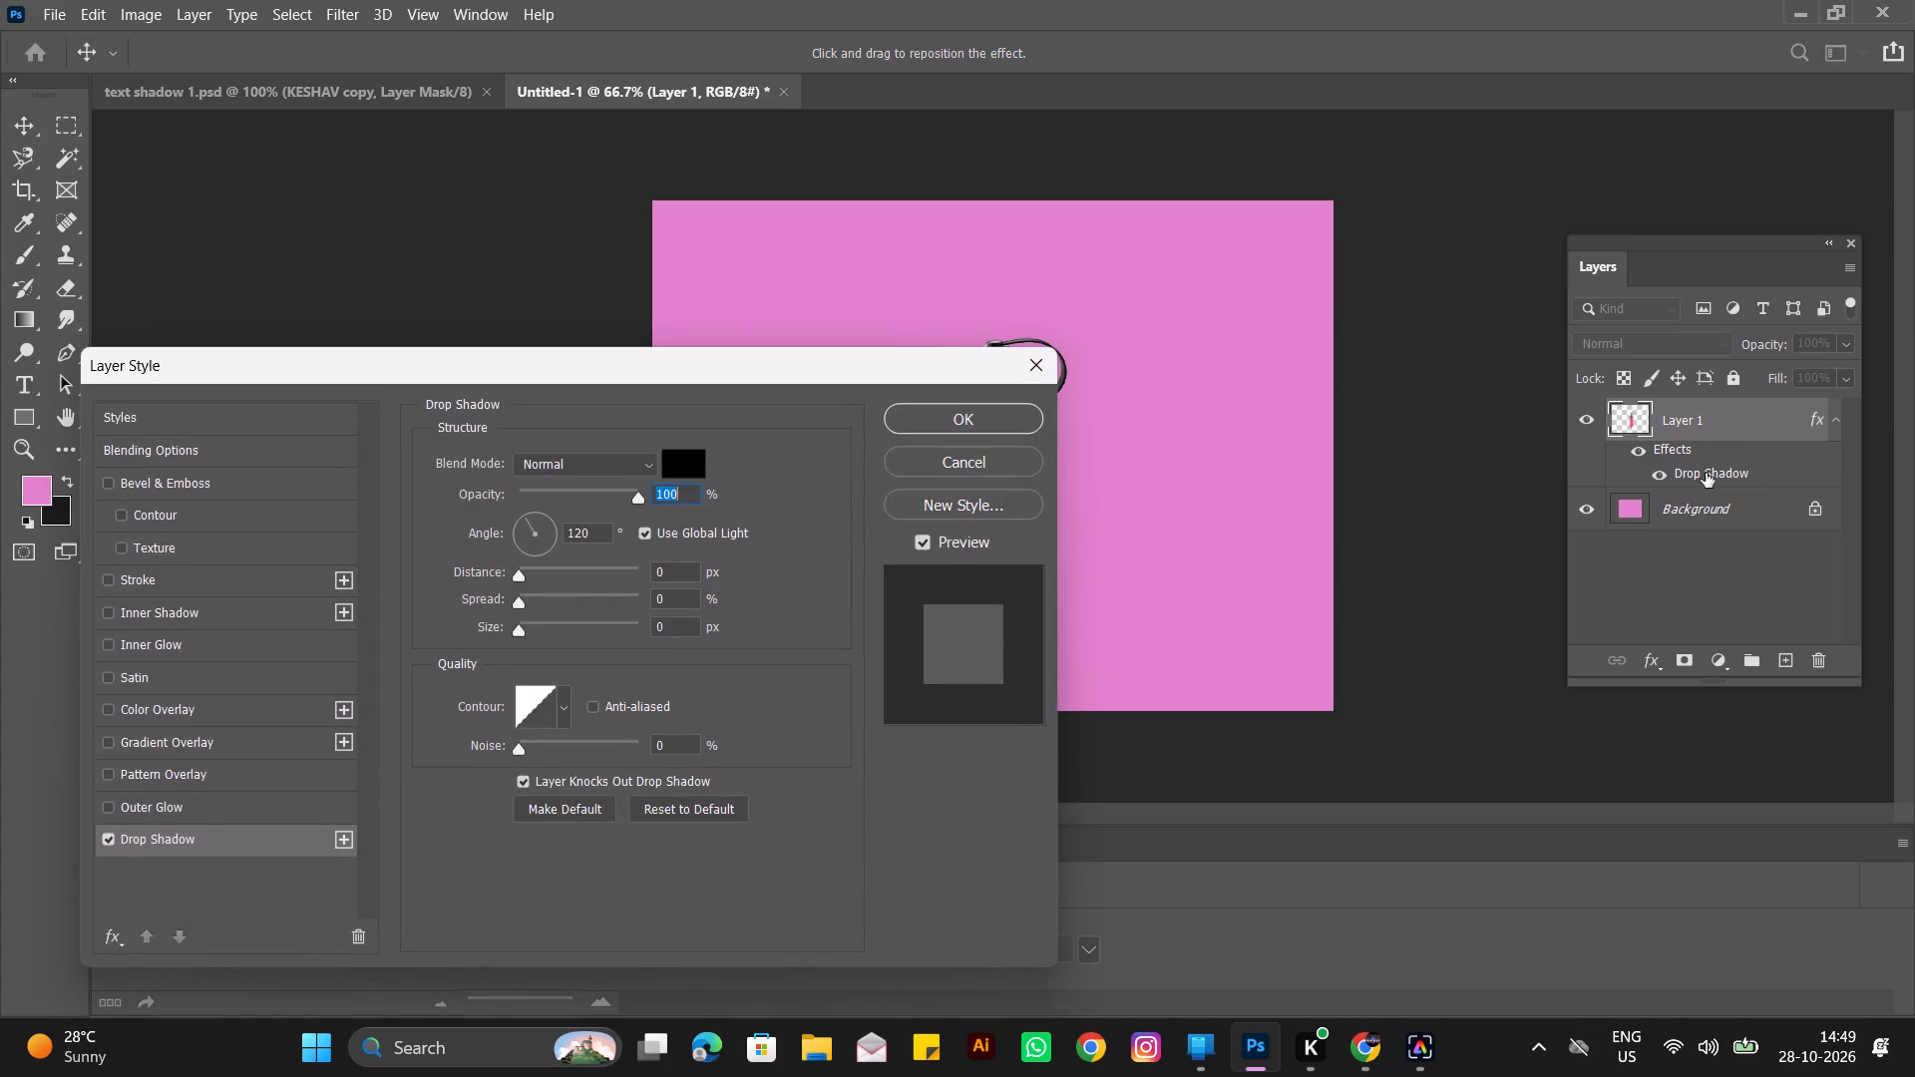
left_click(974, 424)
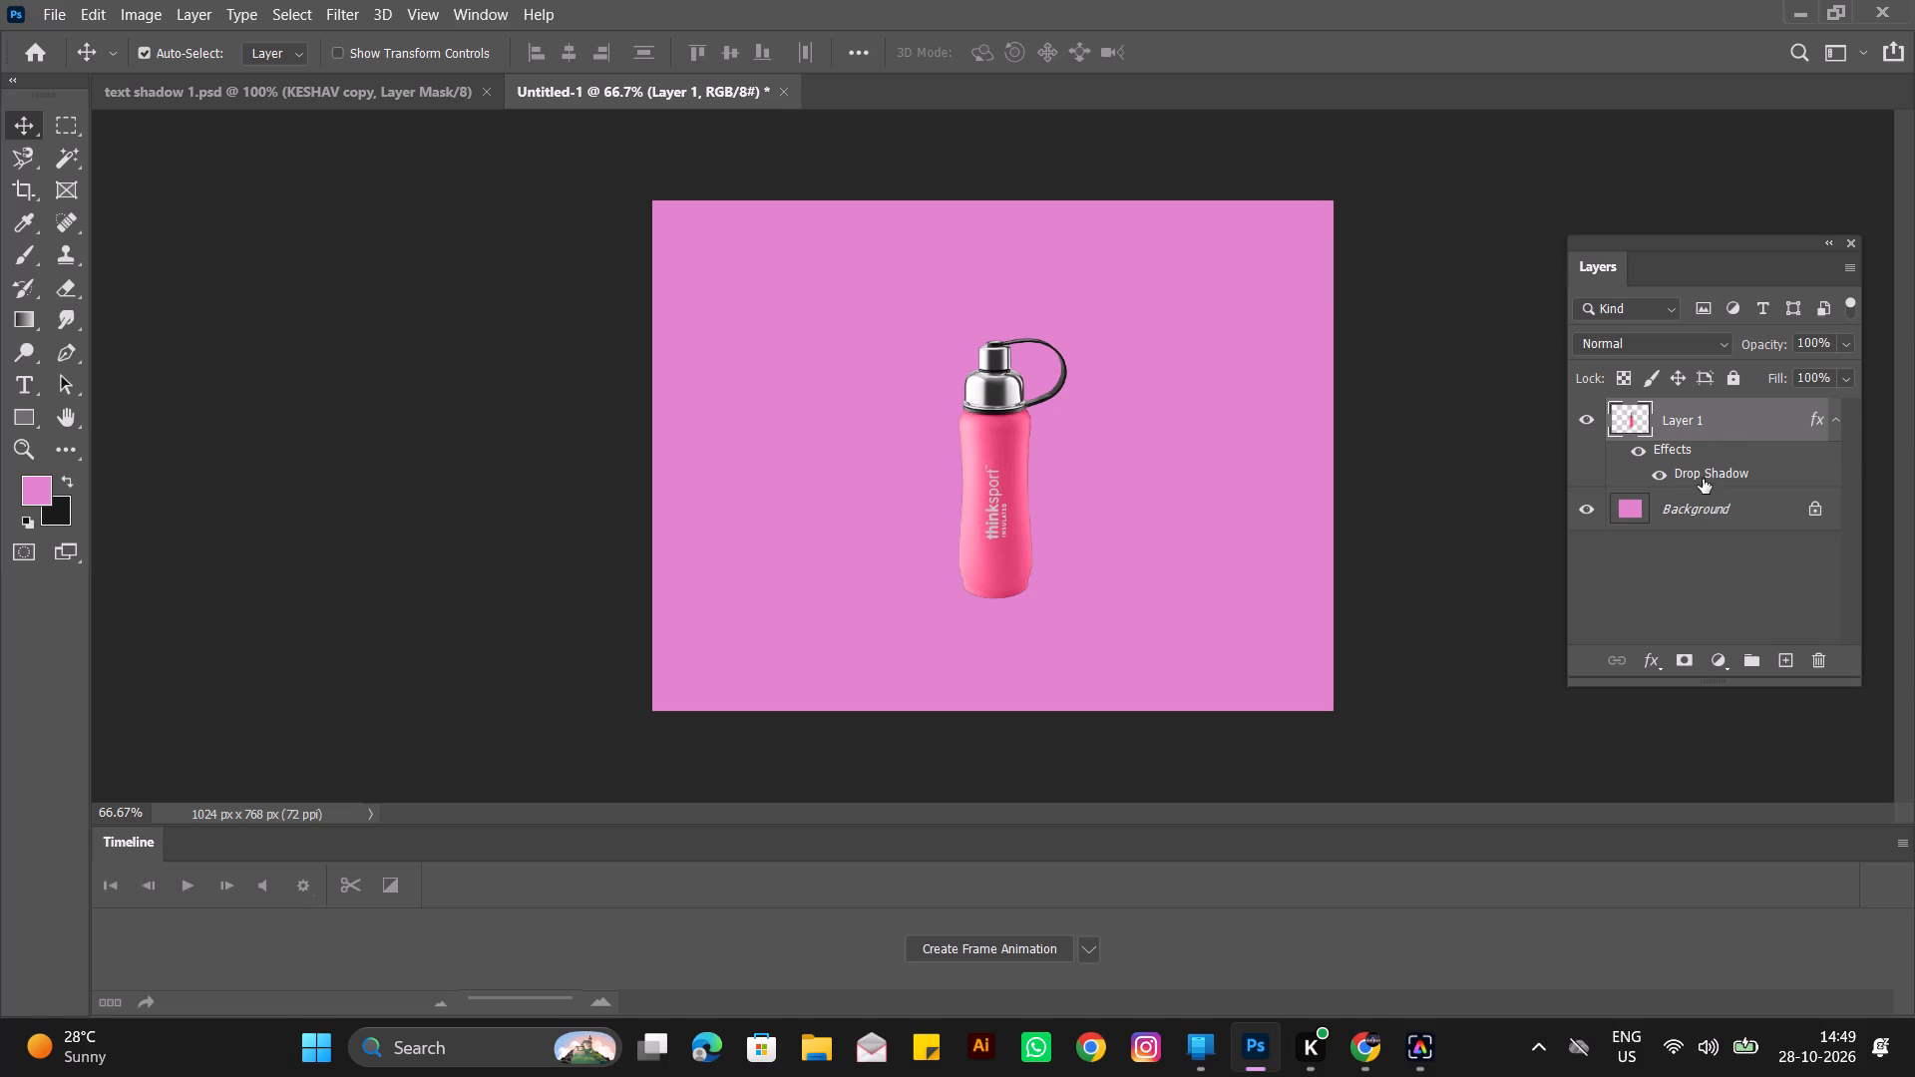
Convert the bottle's drop shadow effect into its own separate layer.
right_click(1704, 474)
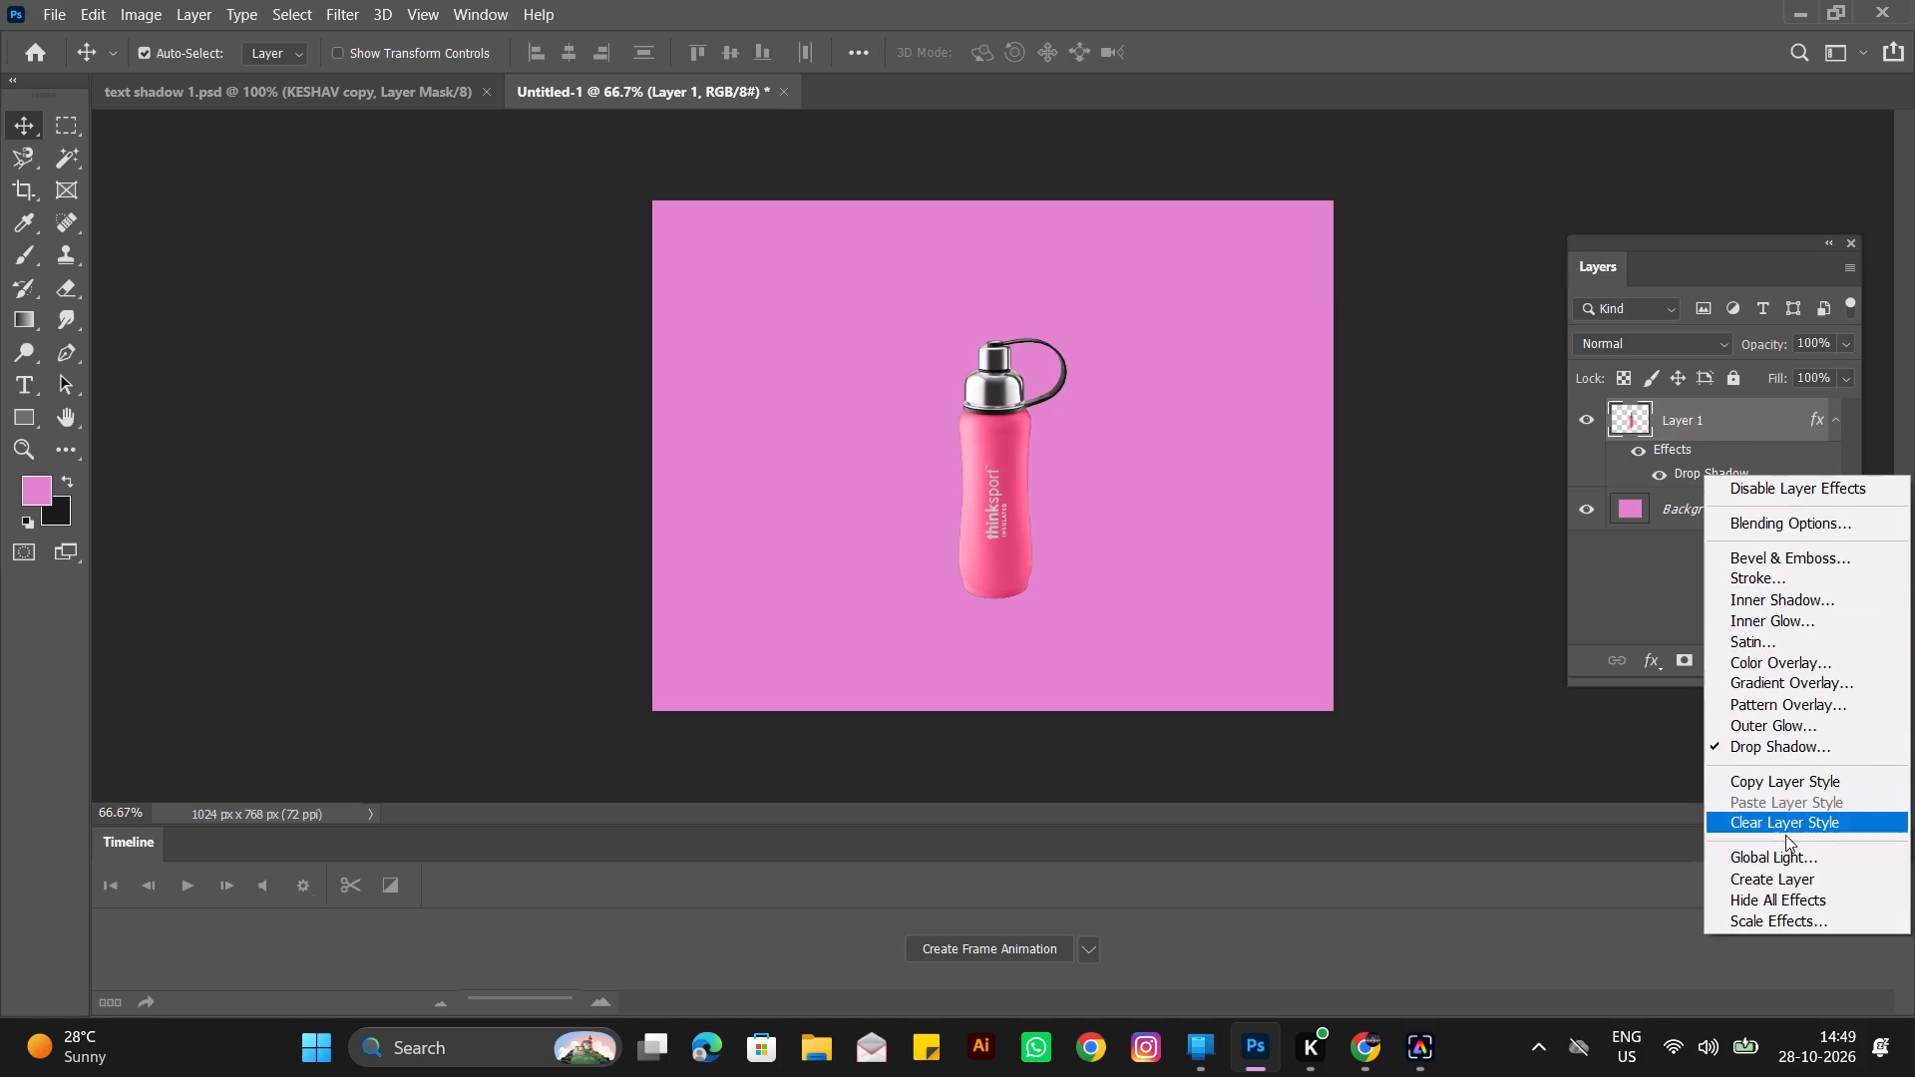
left_click(1785, 879)
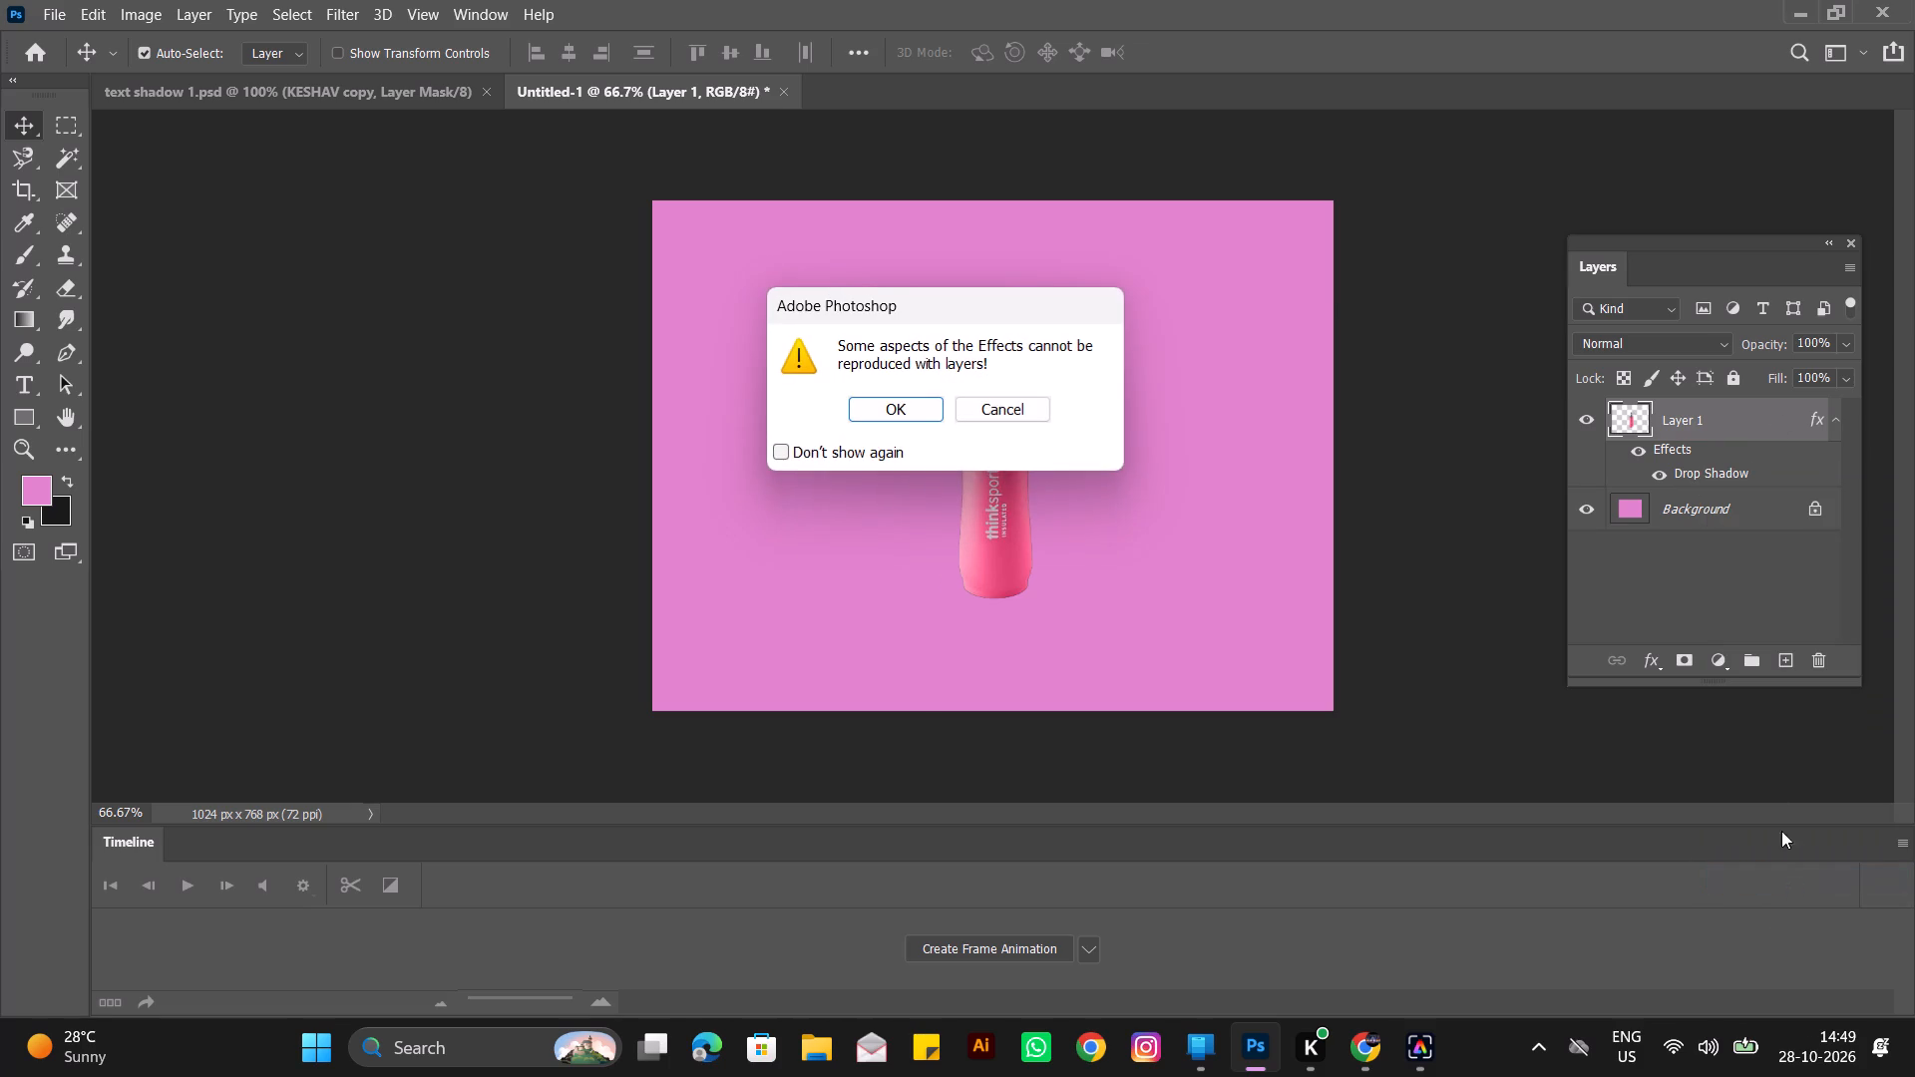
left_click(906, 406)
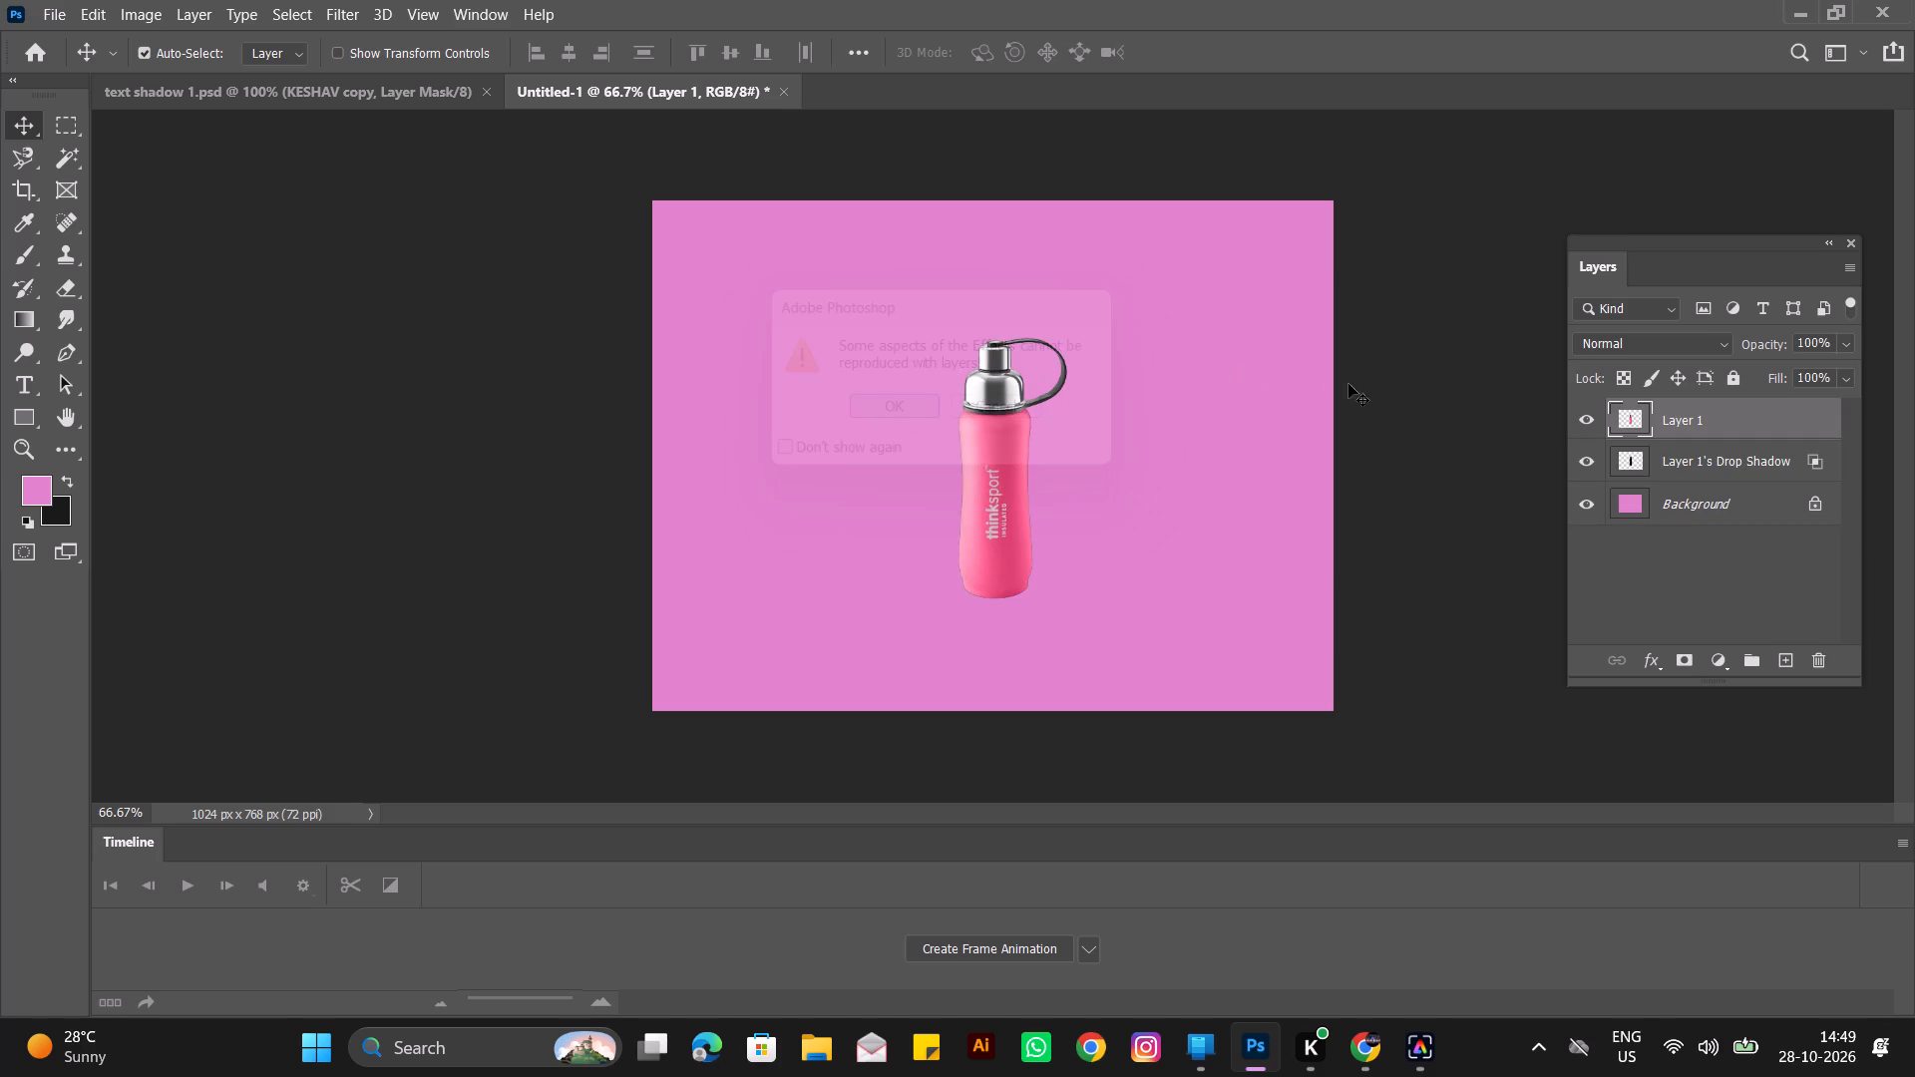
left_click(1593, 461)
left_click(1593, 461)
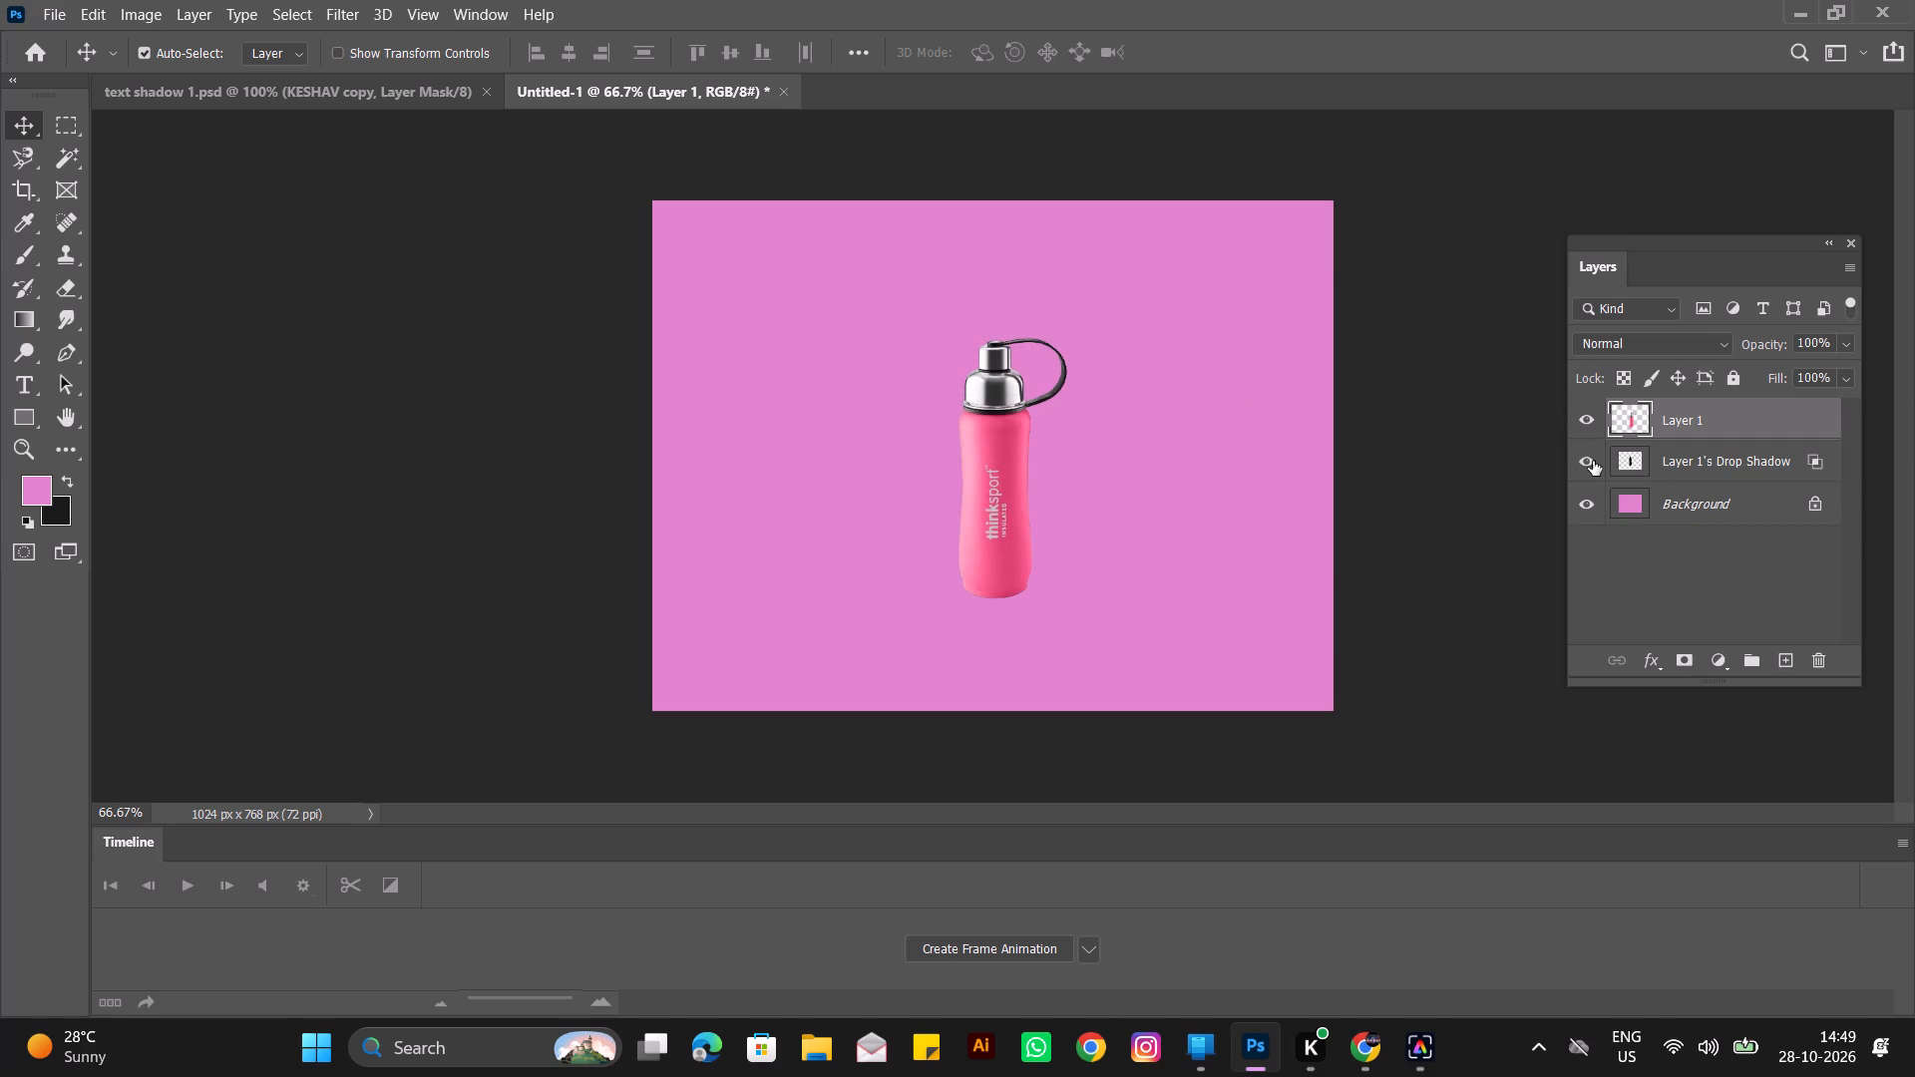
double_click(1593, 461)
left_click(1585, 418)
left_click(1585, 418)
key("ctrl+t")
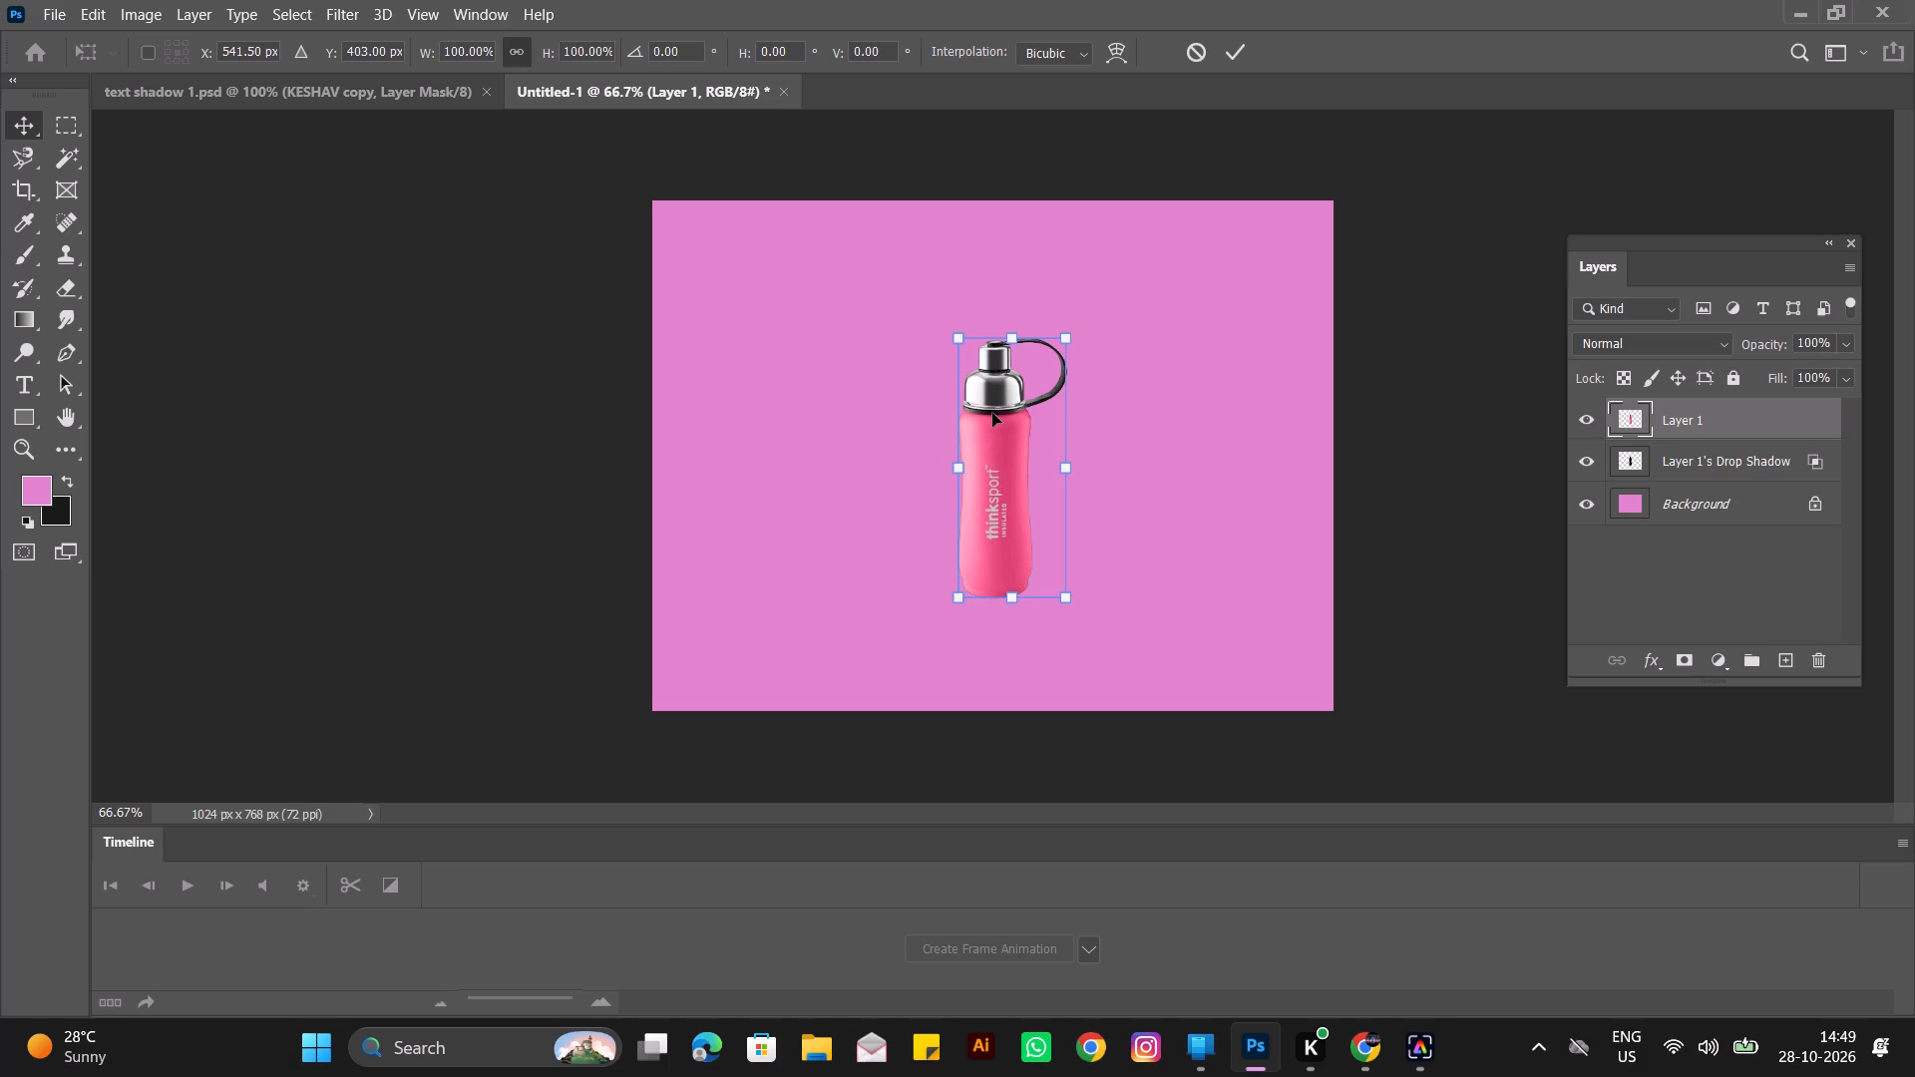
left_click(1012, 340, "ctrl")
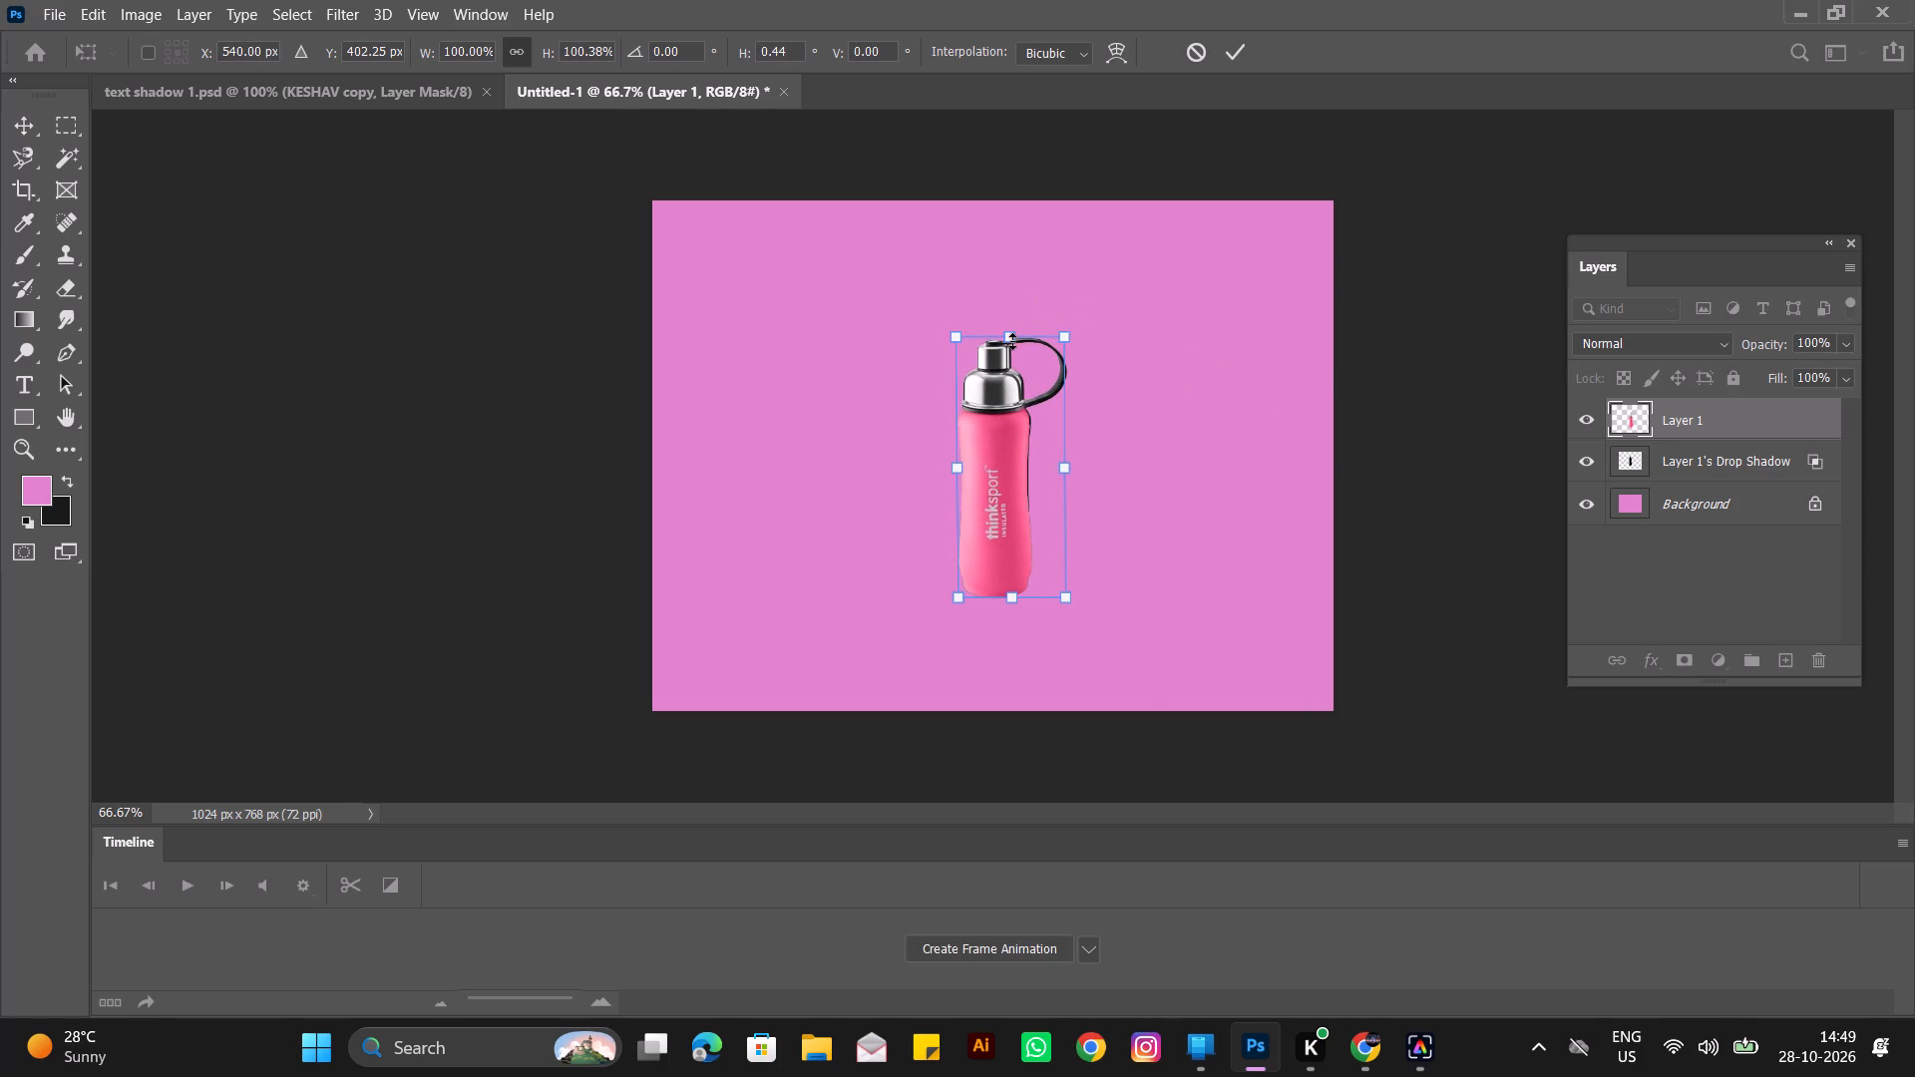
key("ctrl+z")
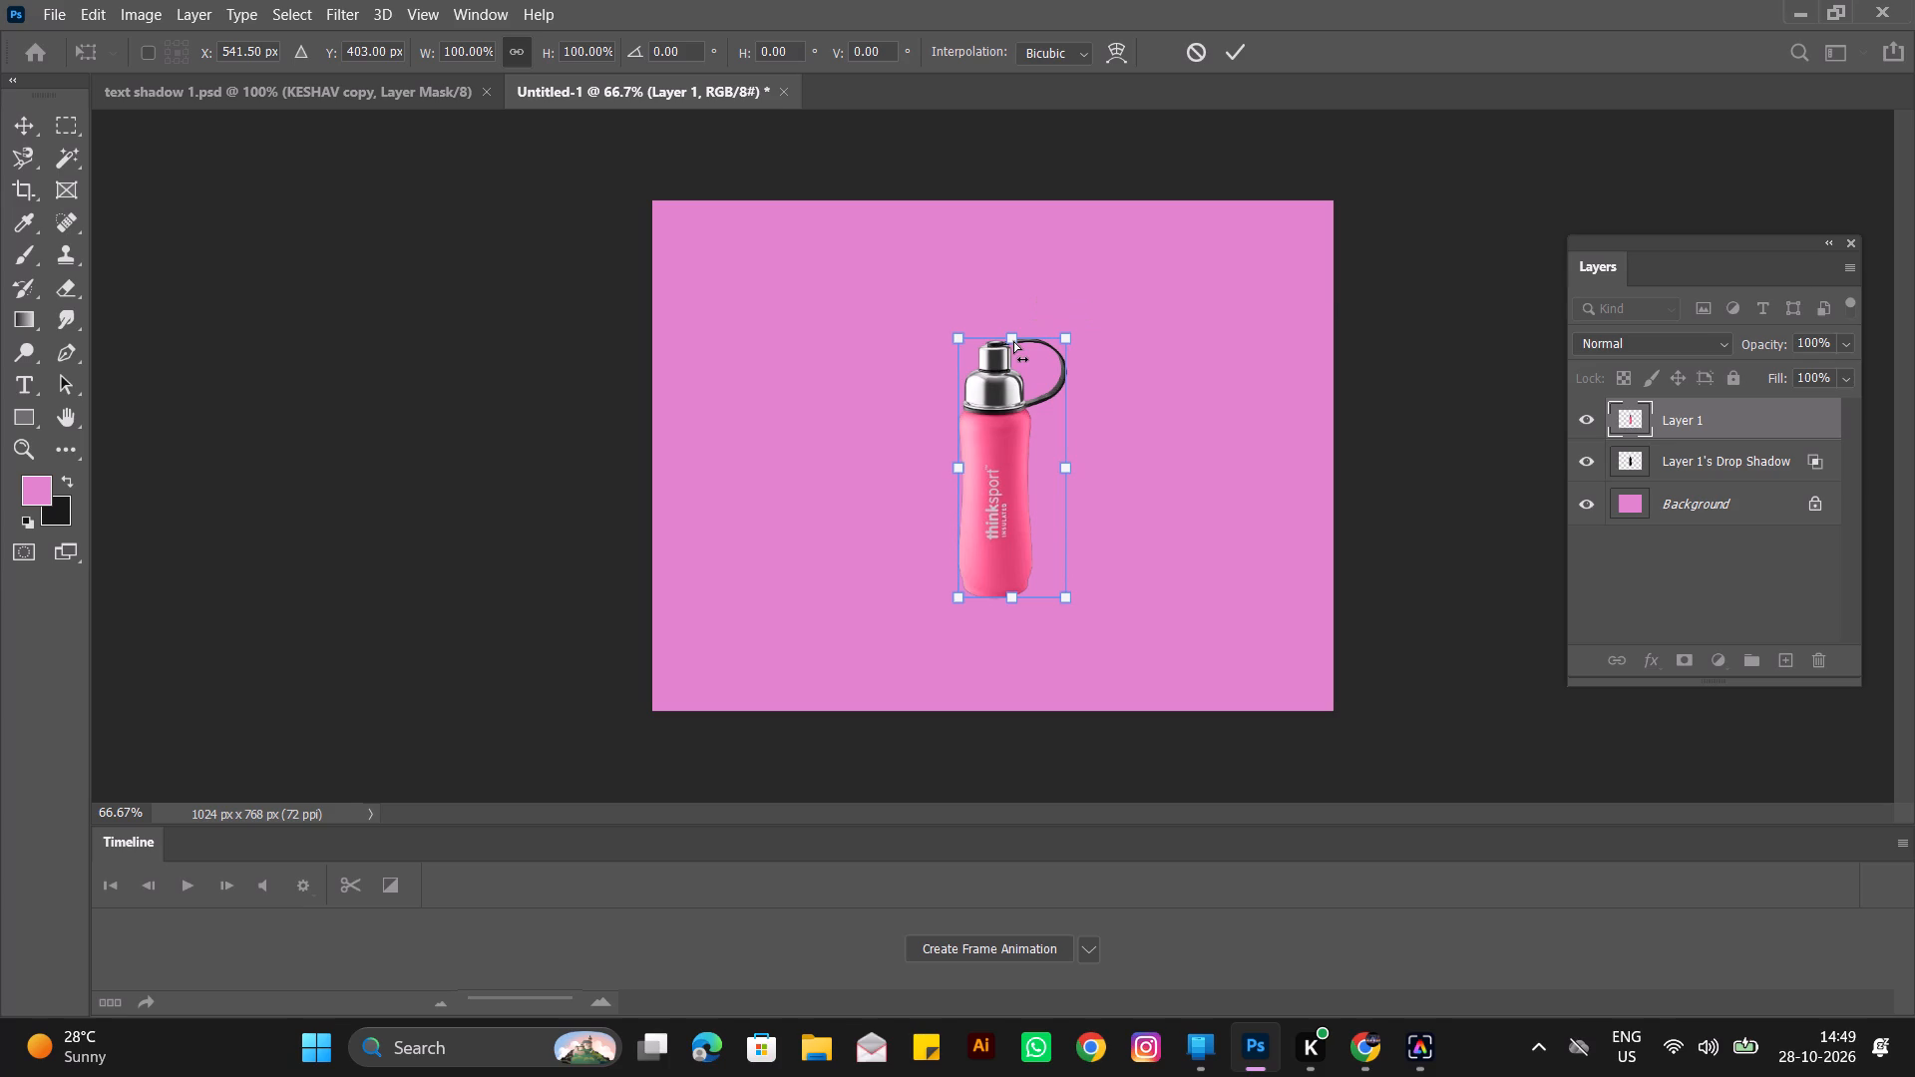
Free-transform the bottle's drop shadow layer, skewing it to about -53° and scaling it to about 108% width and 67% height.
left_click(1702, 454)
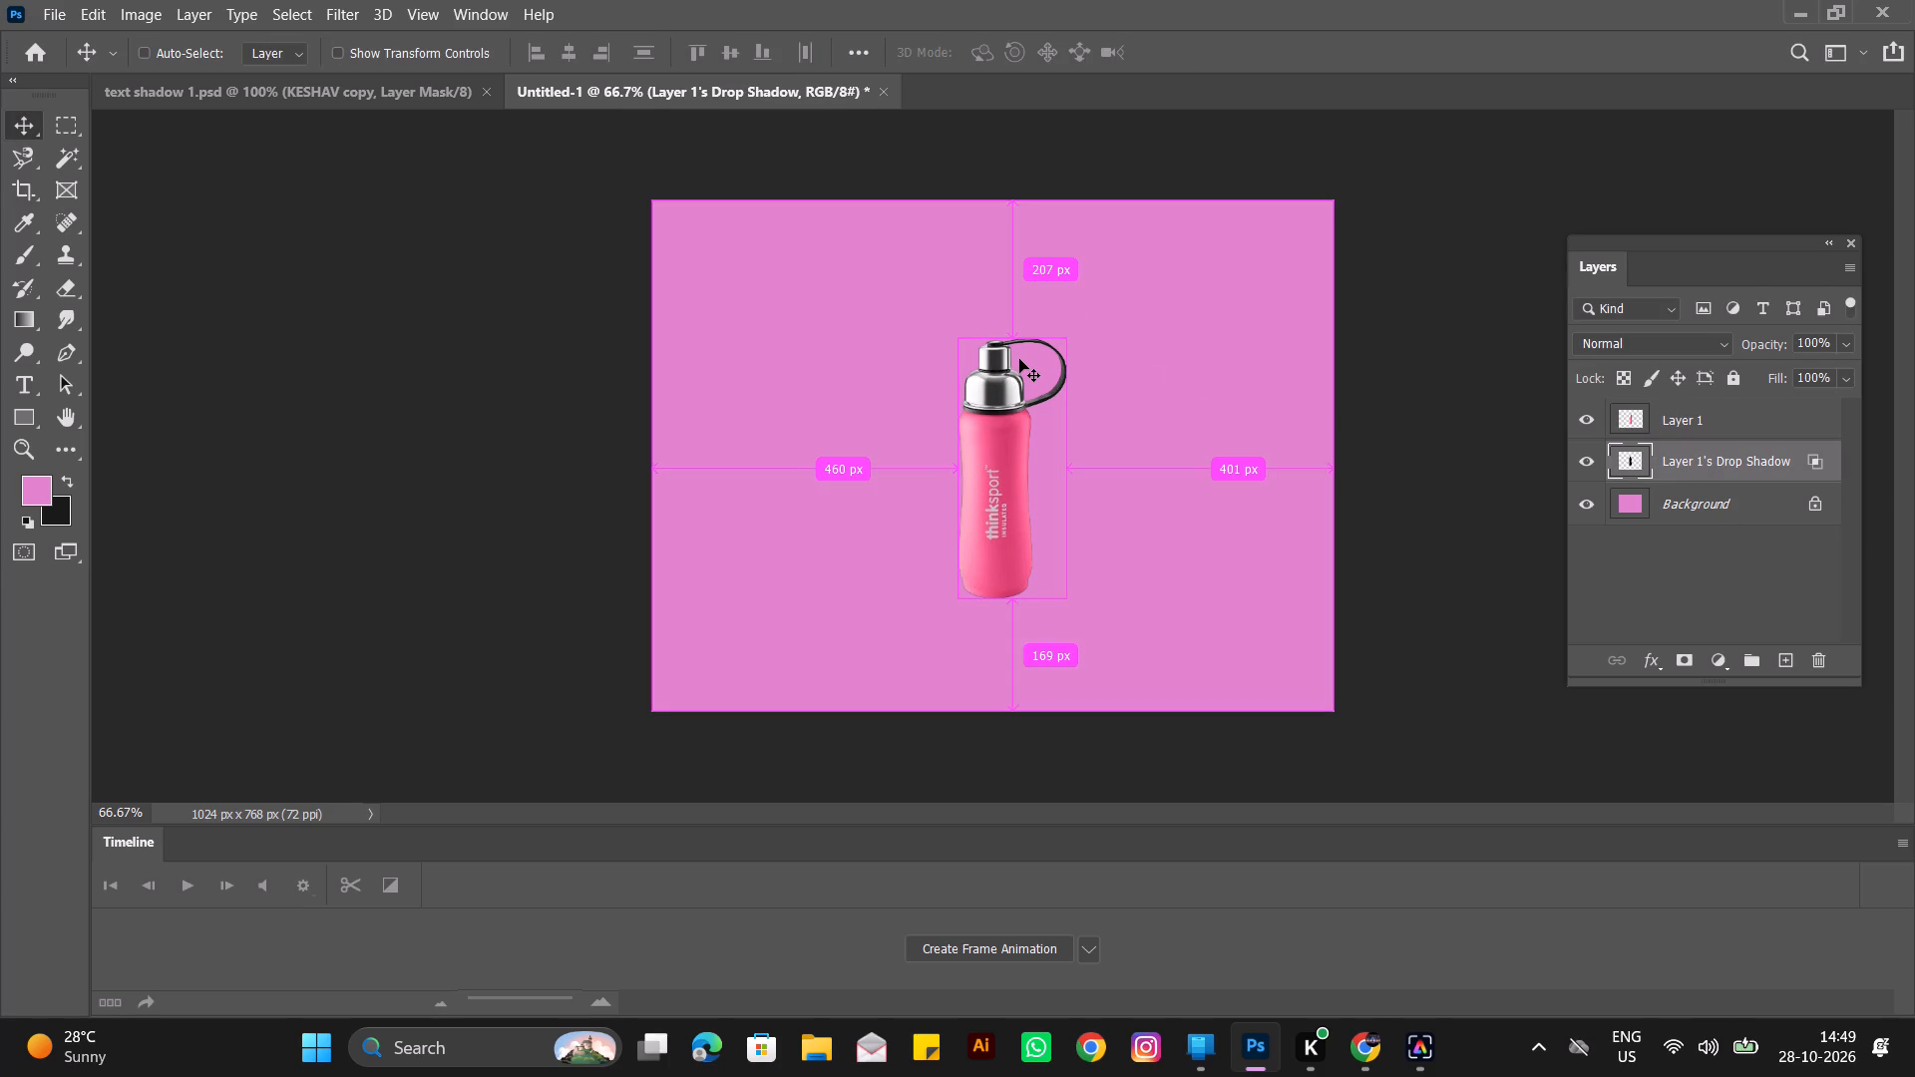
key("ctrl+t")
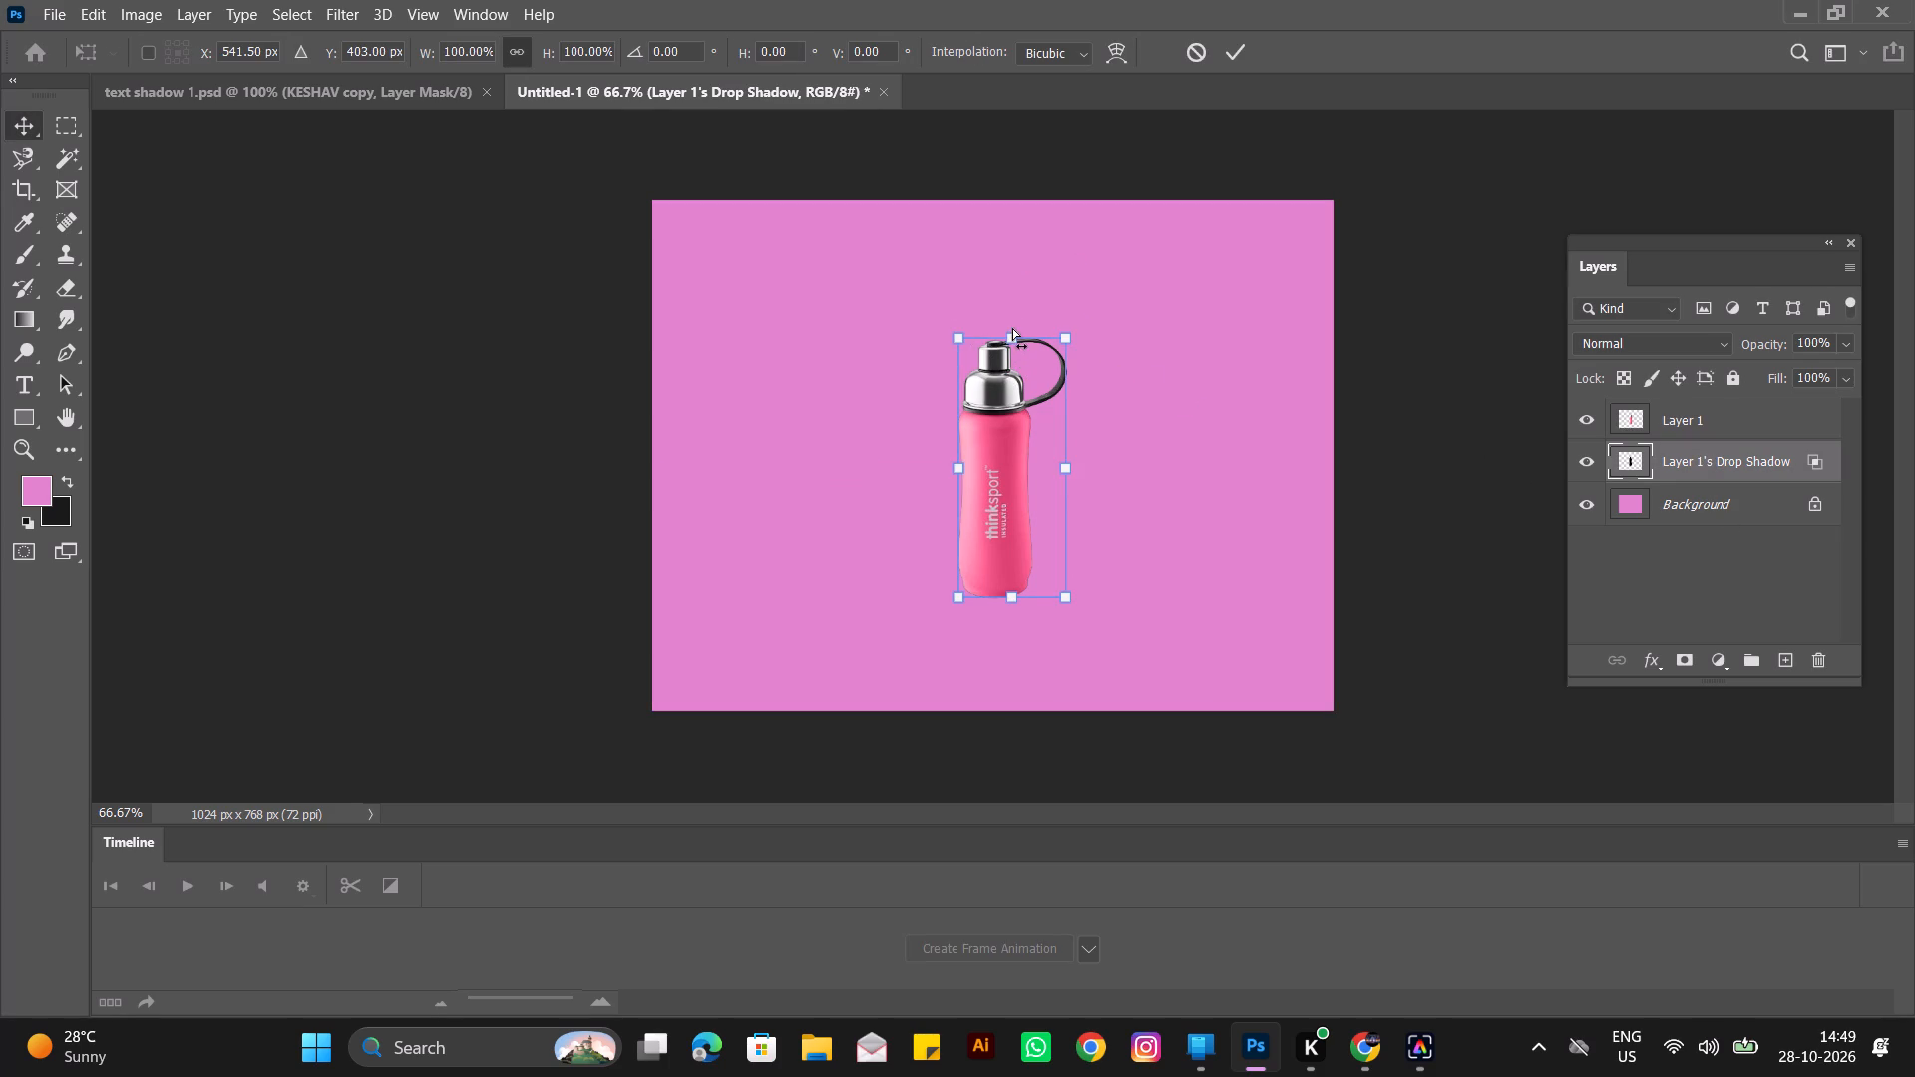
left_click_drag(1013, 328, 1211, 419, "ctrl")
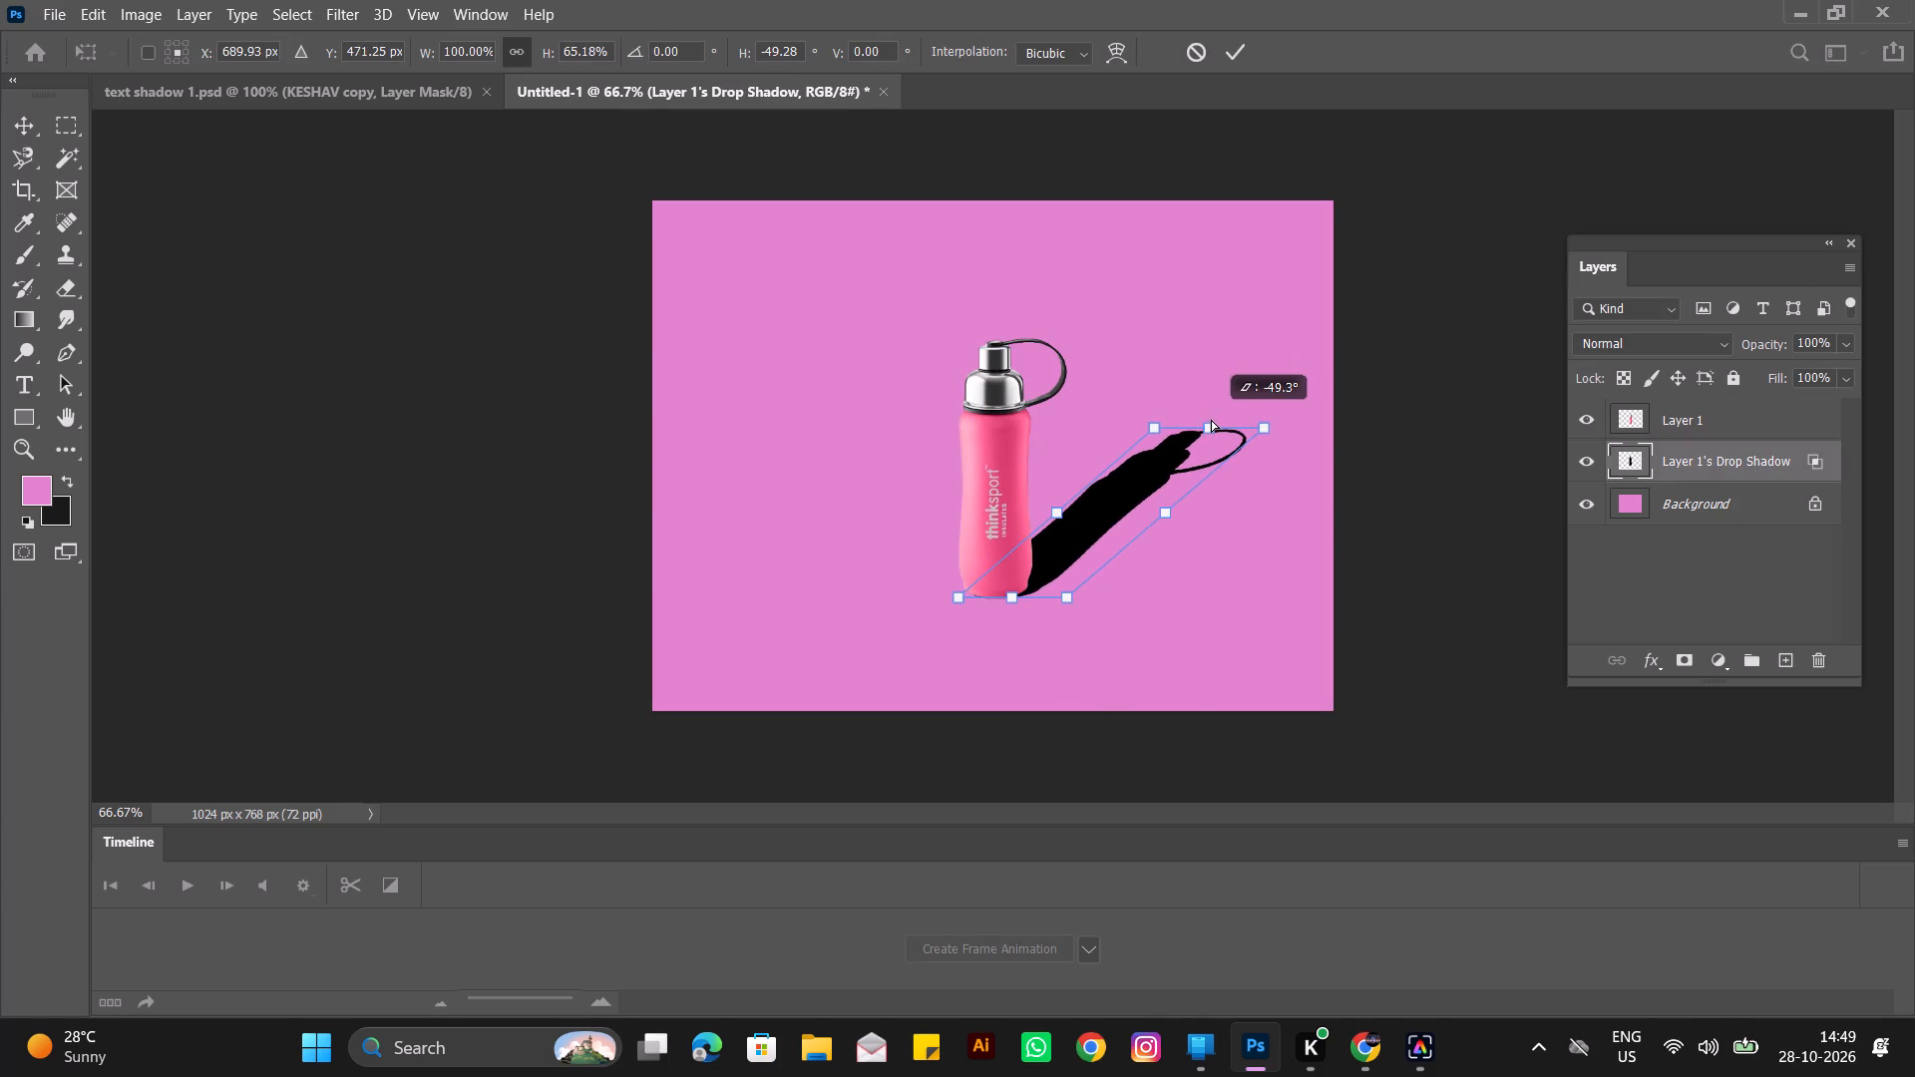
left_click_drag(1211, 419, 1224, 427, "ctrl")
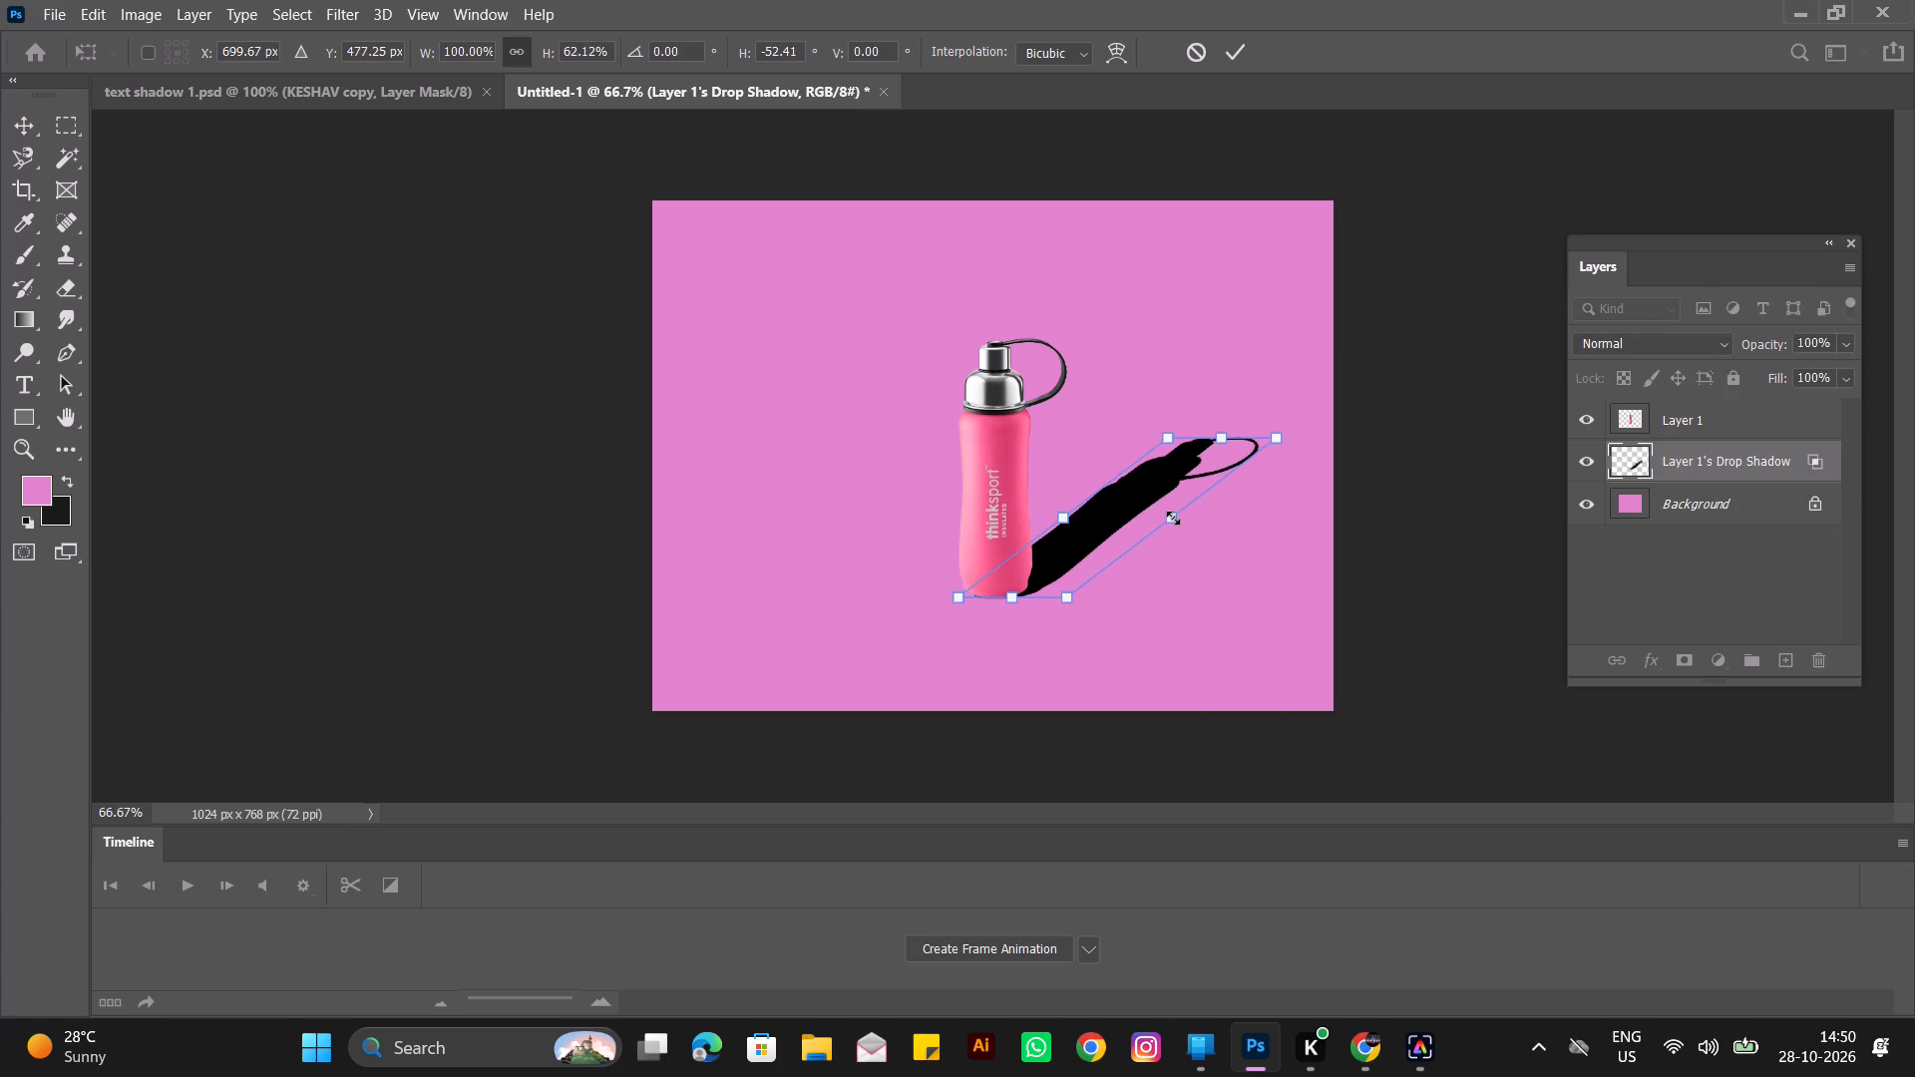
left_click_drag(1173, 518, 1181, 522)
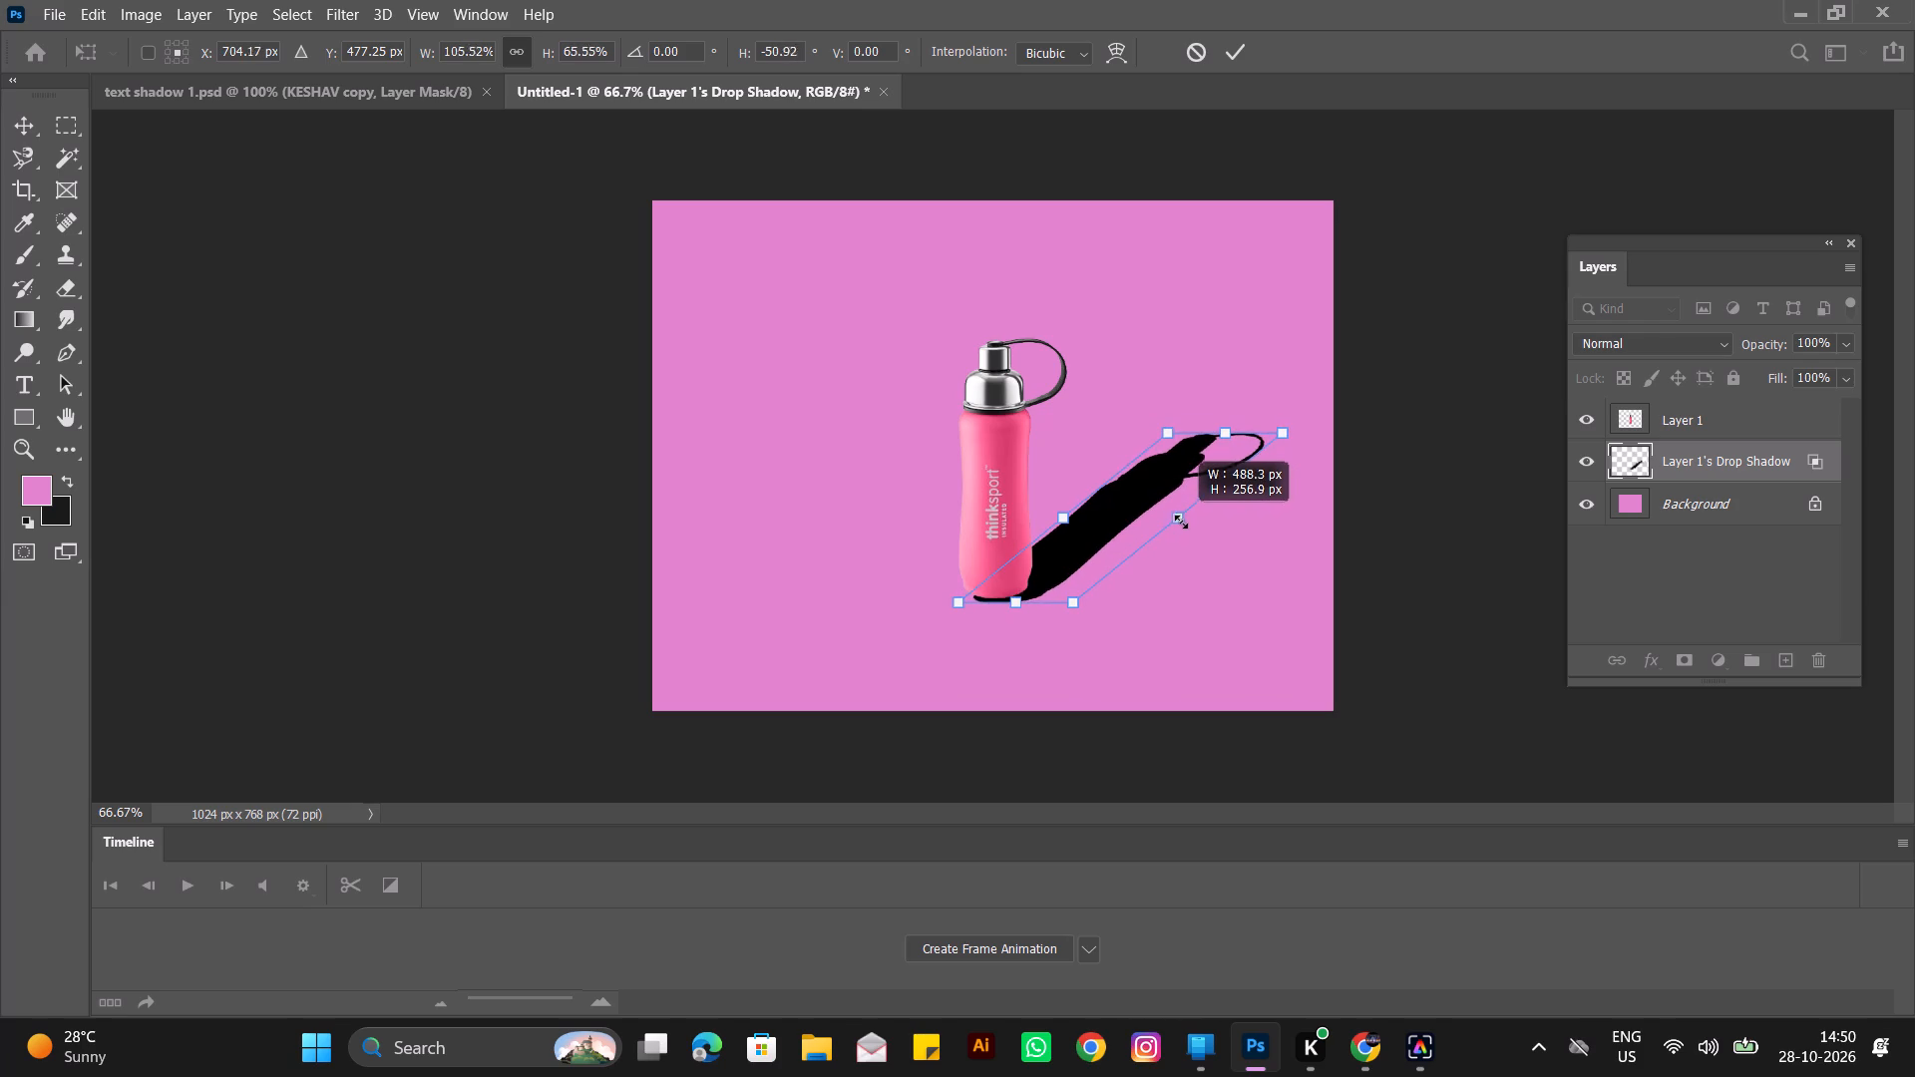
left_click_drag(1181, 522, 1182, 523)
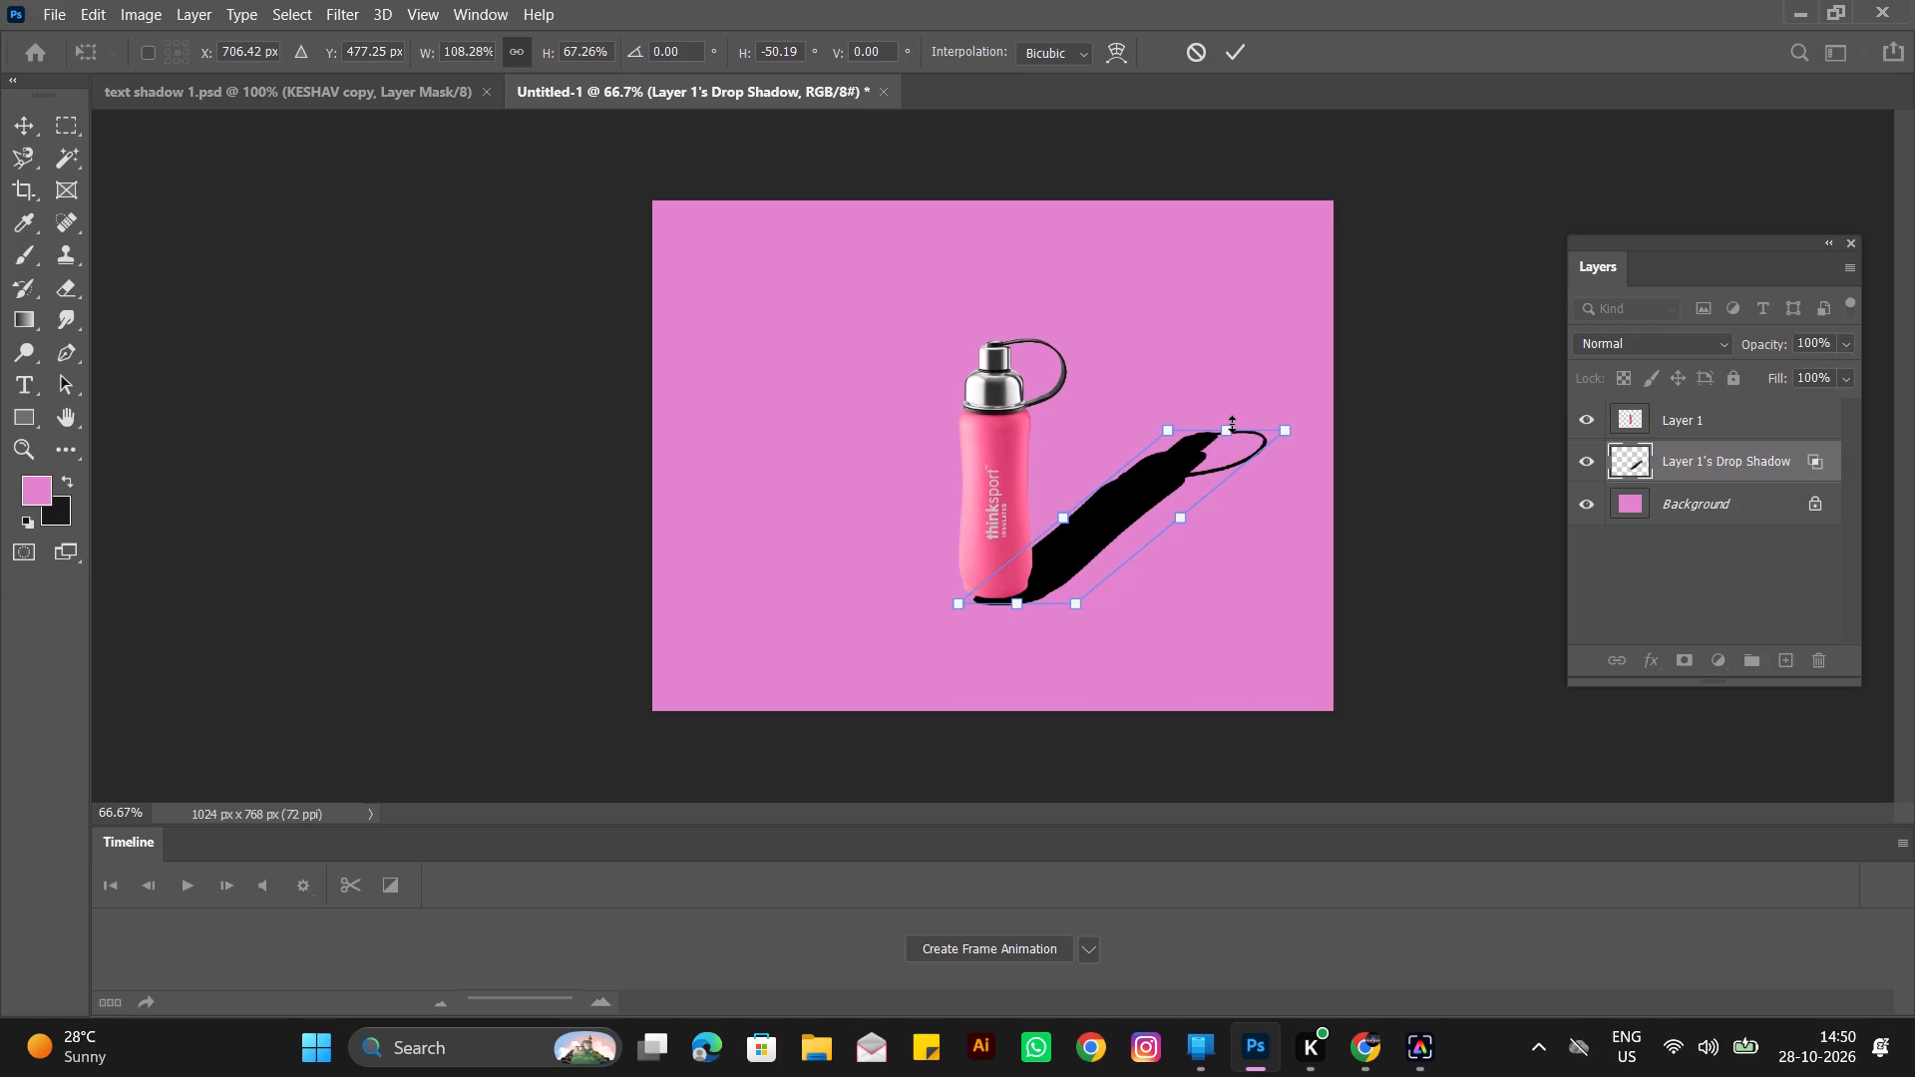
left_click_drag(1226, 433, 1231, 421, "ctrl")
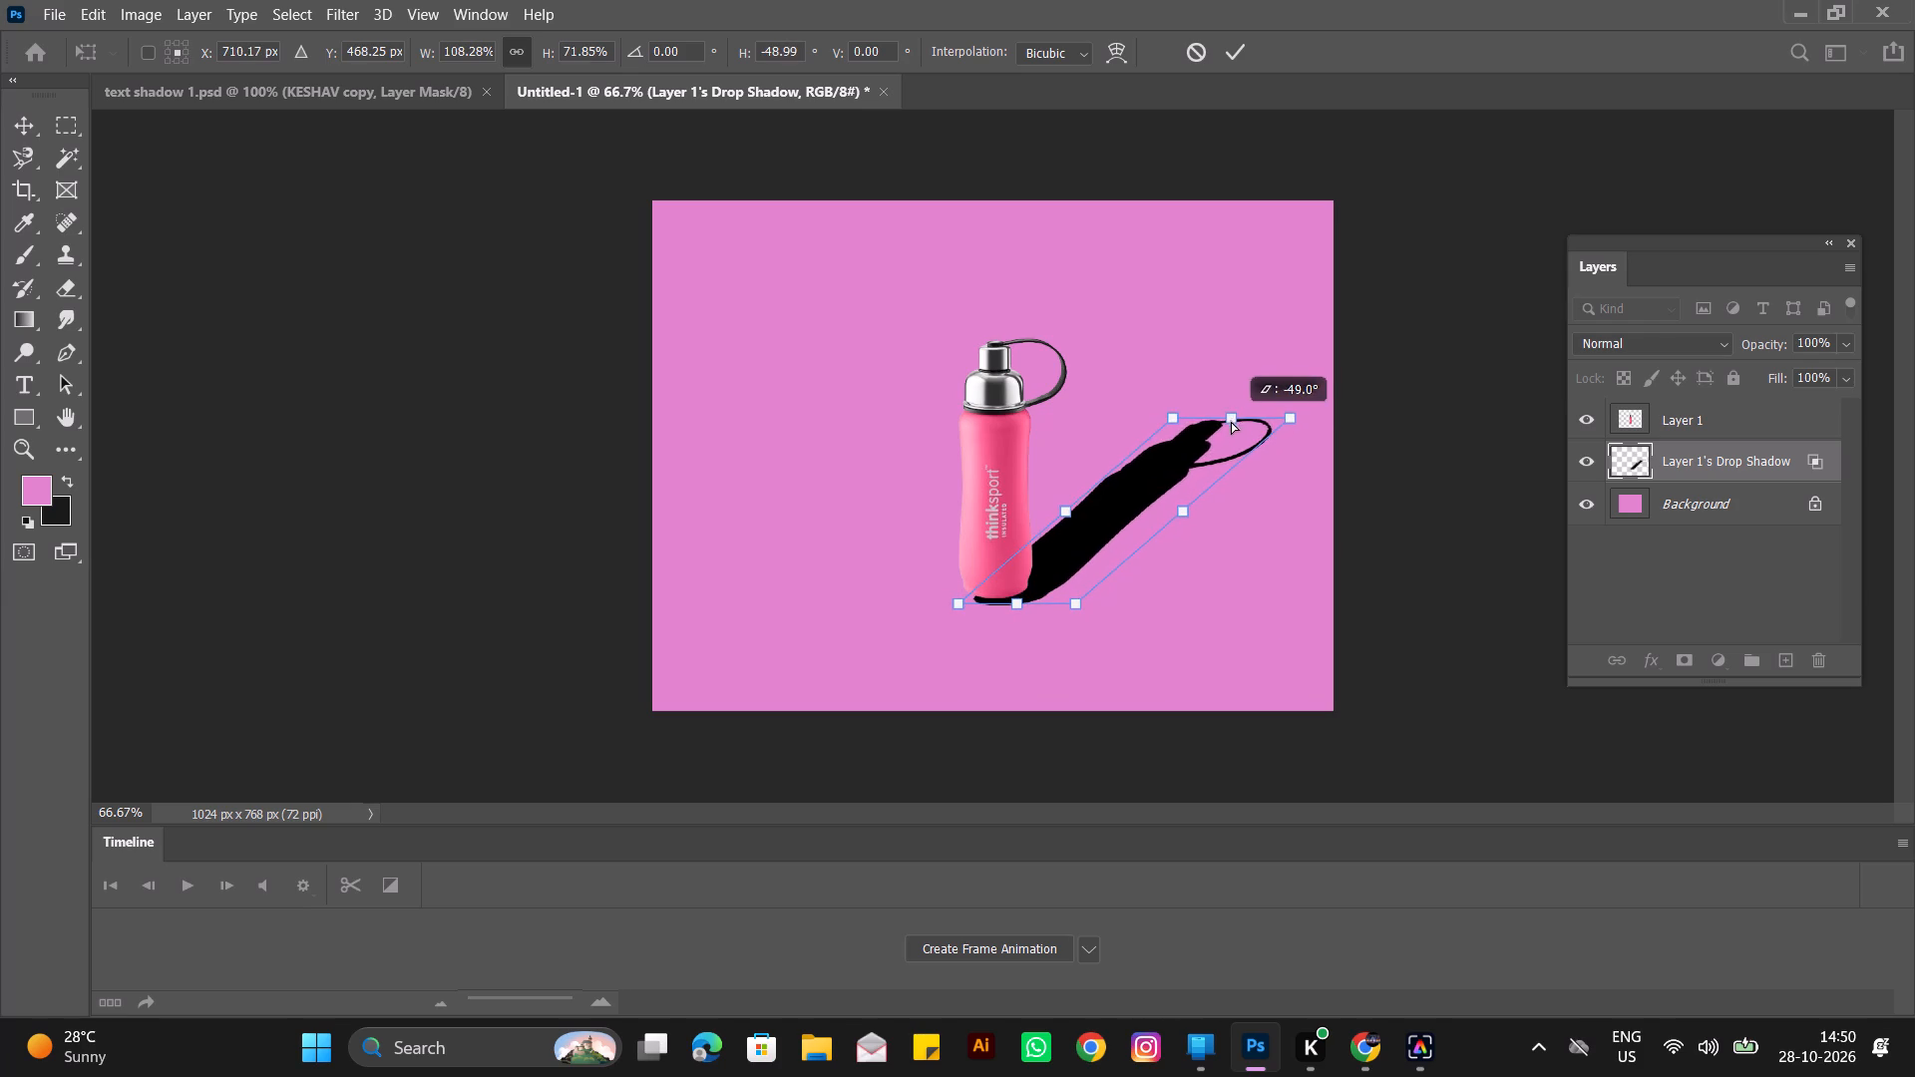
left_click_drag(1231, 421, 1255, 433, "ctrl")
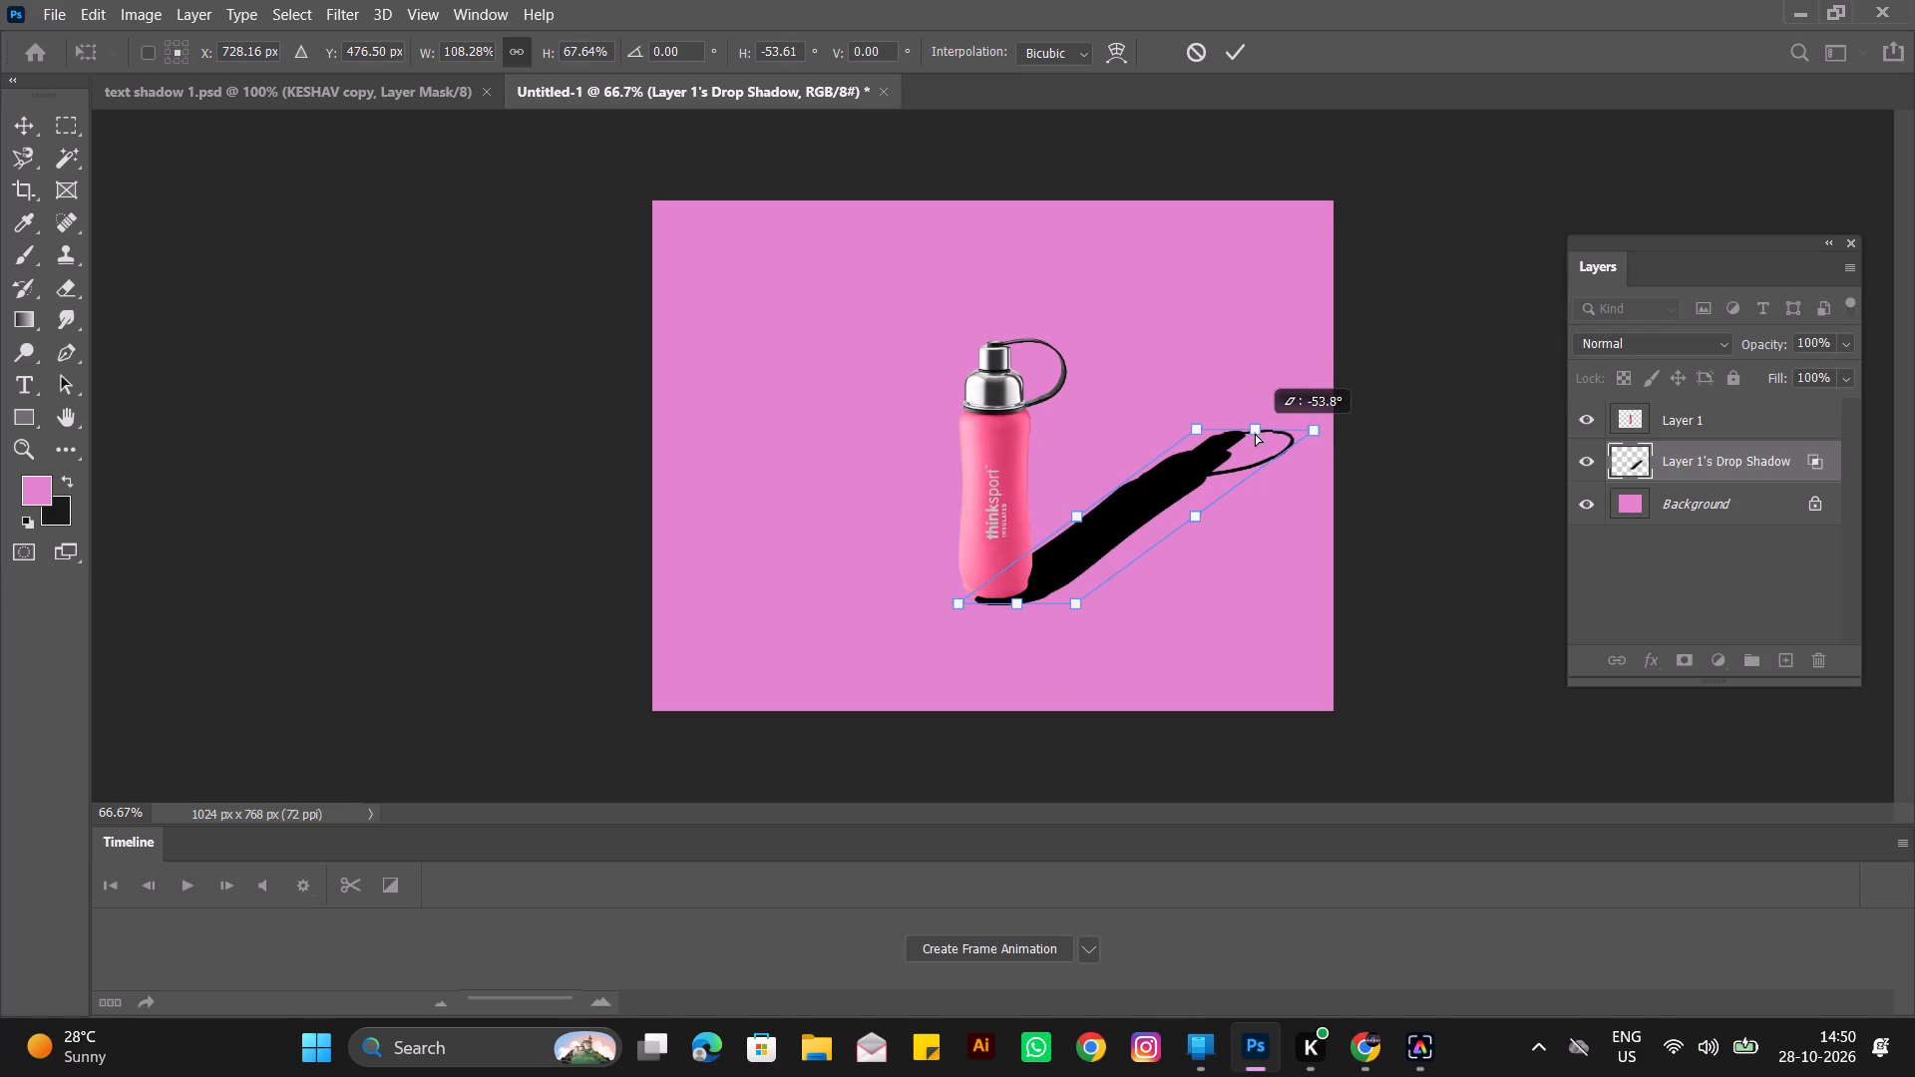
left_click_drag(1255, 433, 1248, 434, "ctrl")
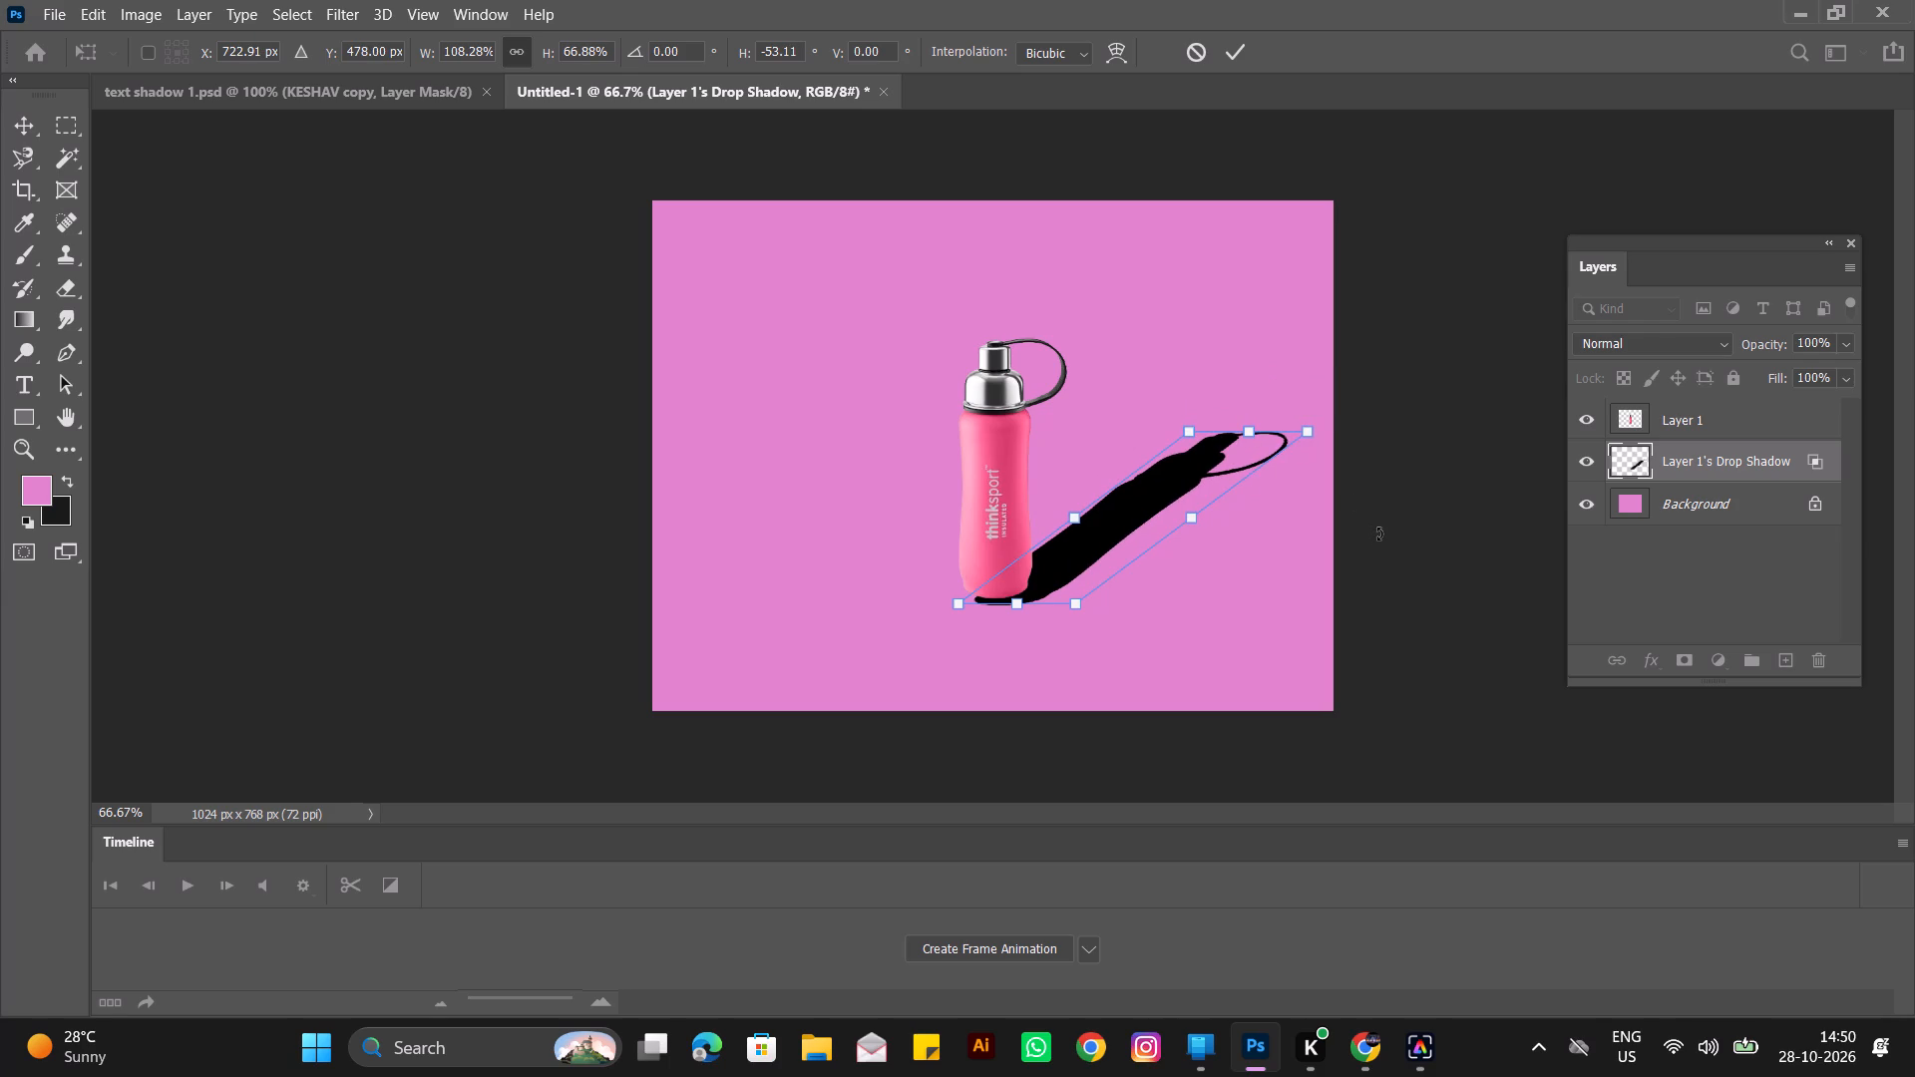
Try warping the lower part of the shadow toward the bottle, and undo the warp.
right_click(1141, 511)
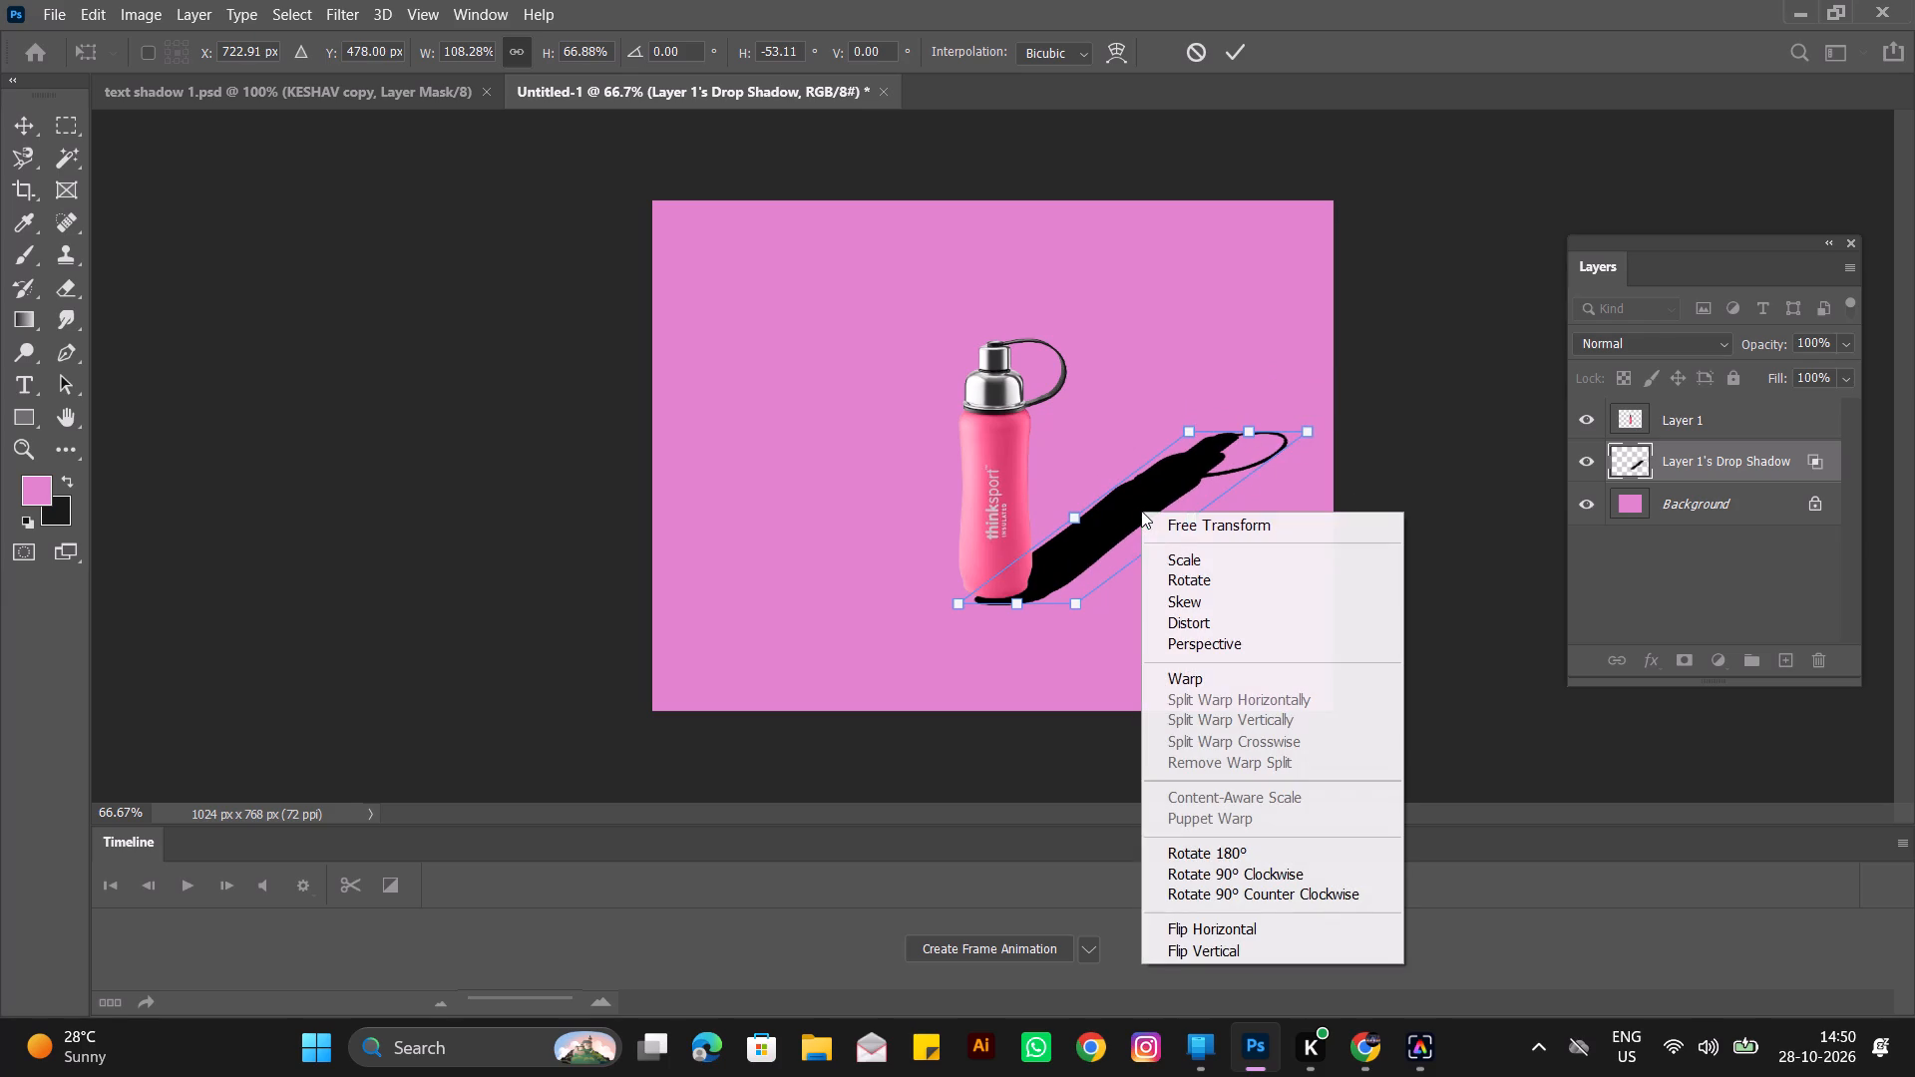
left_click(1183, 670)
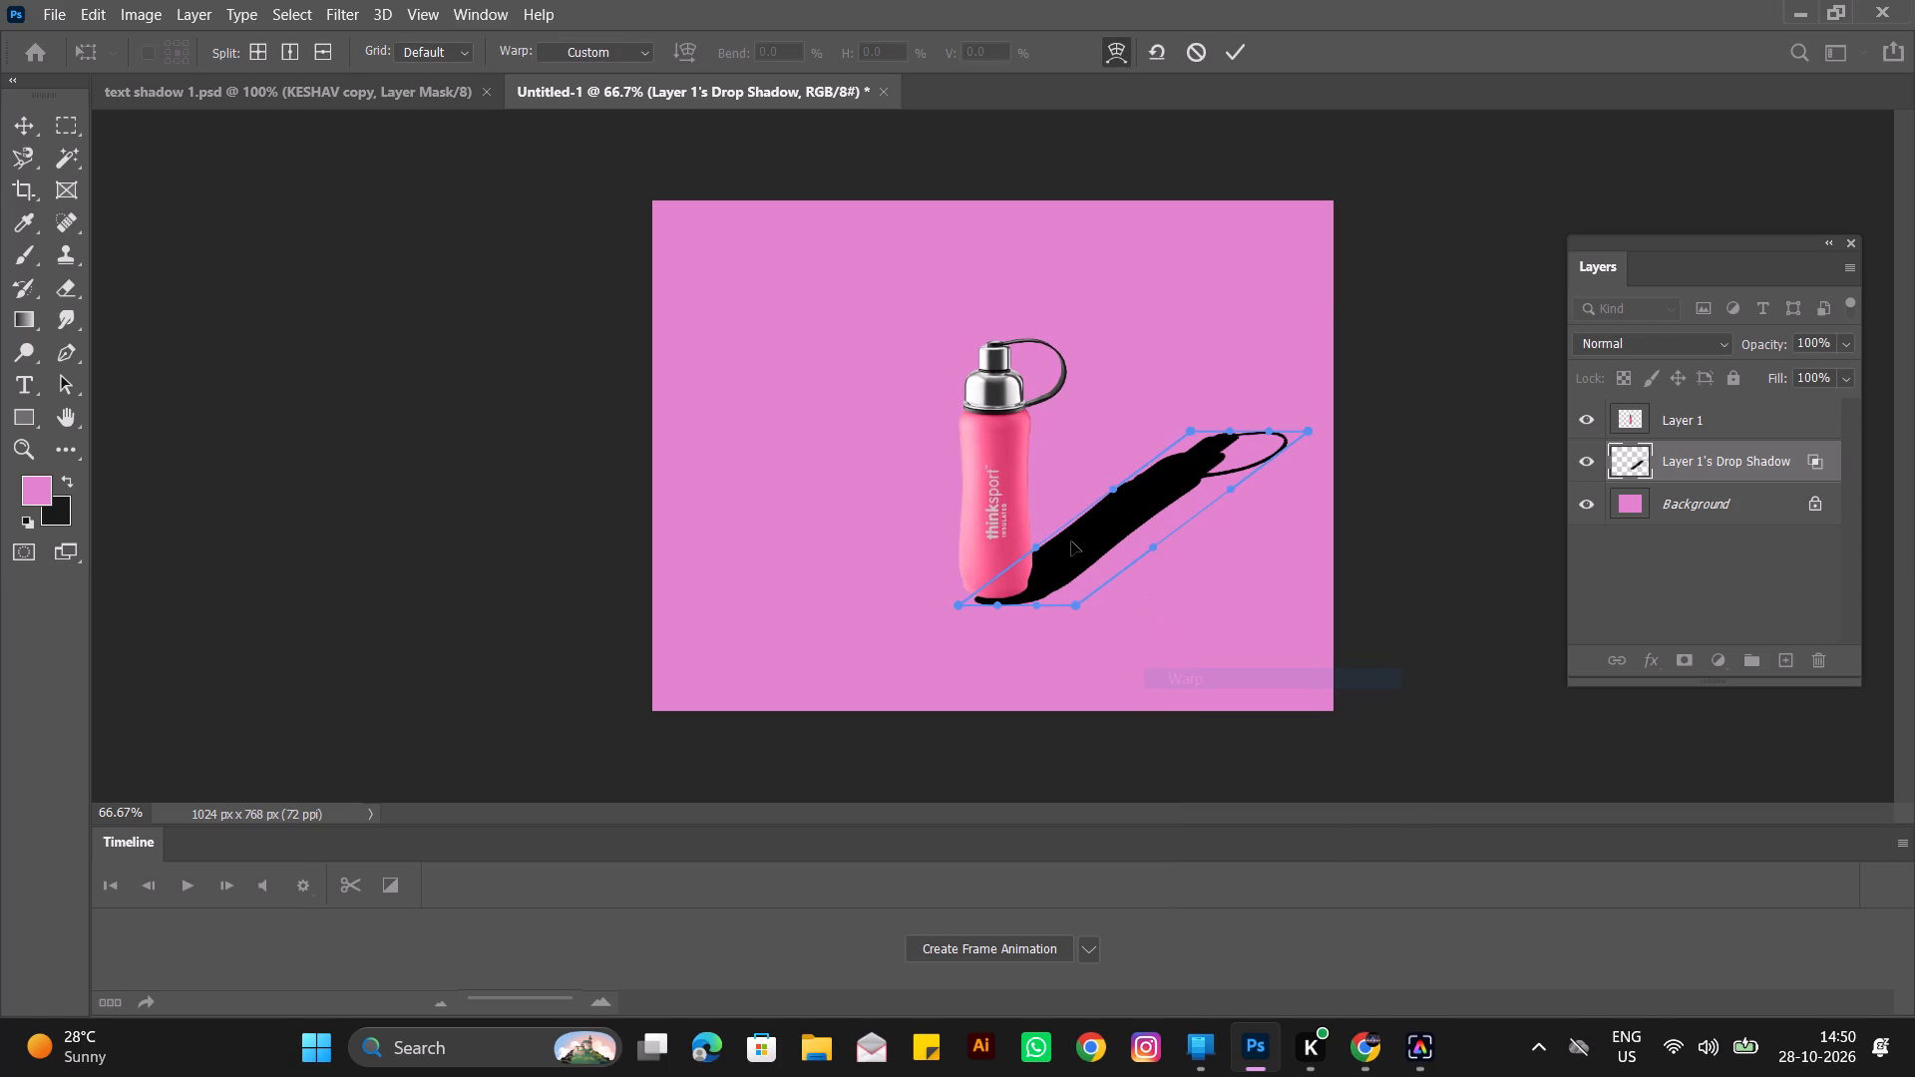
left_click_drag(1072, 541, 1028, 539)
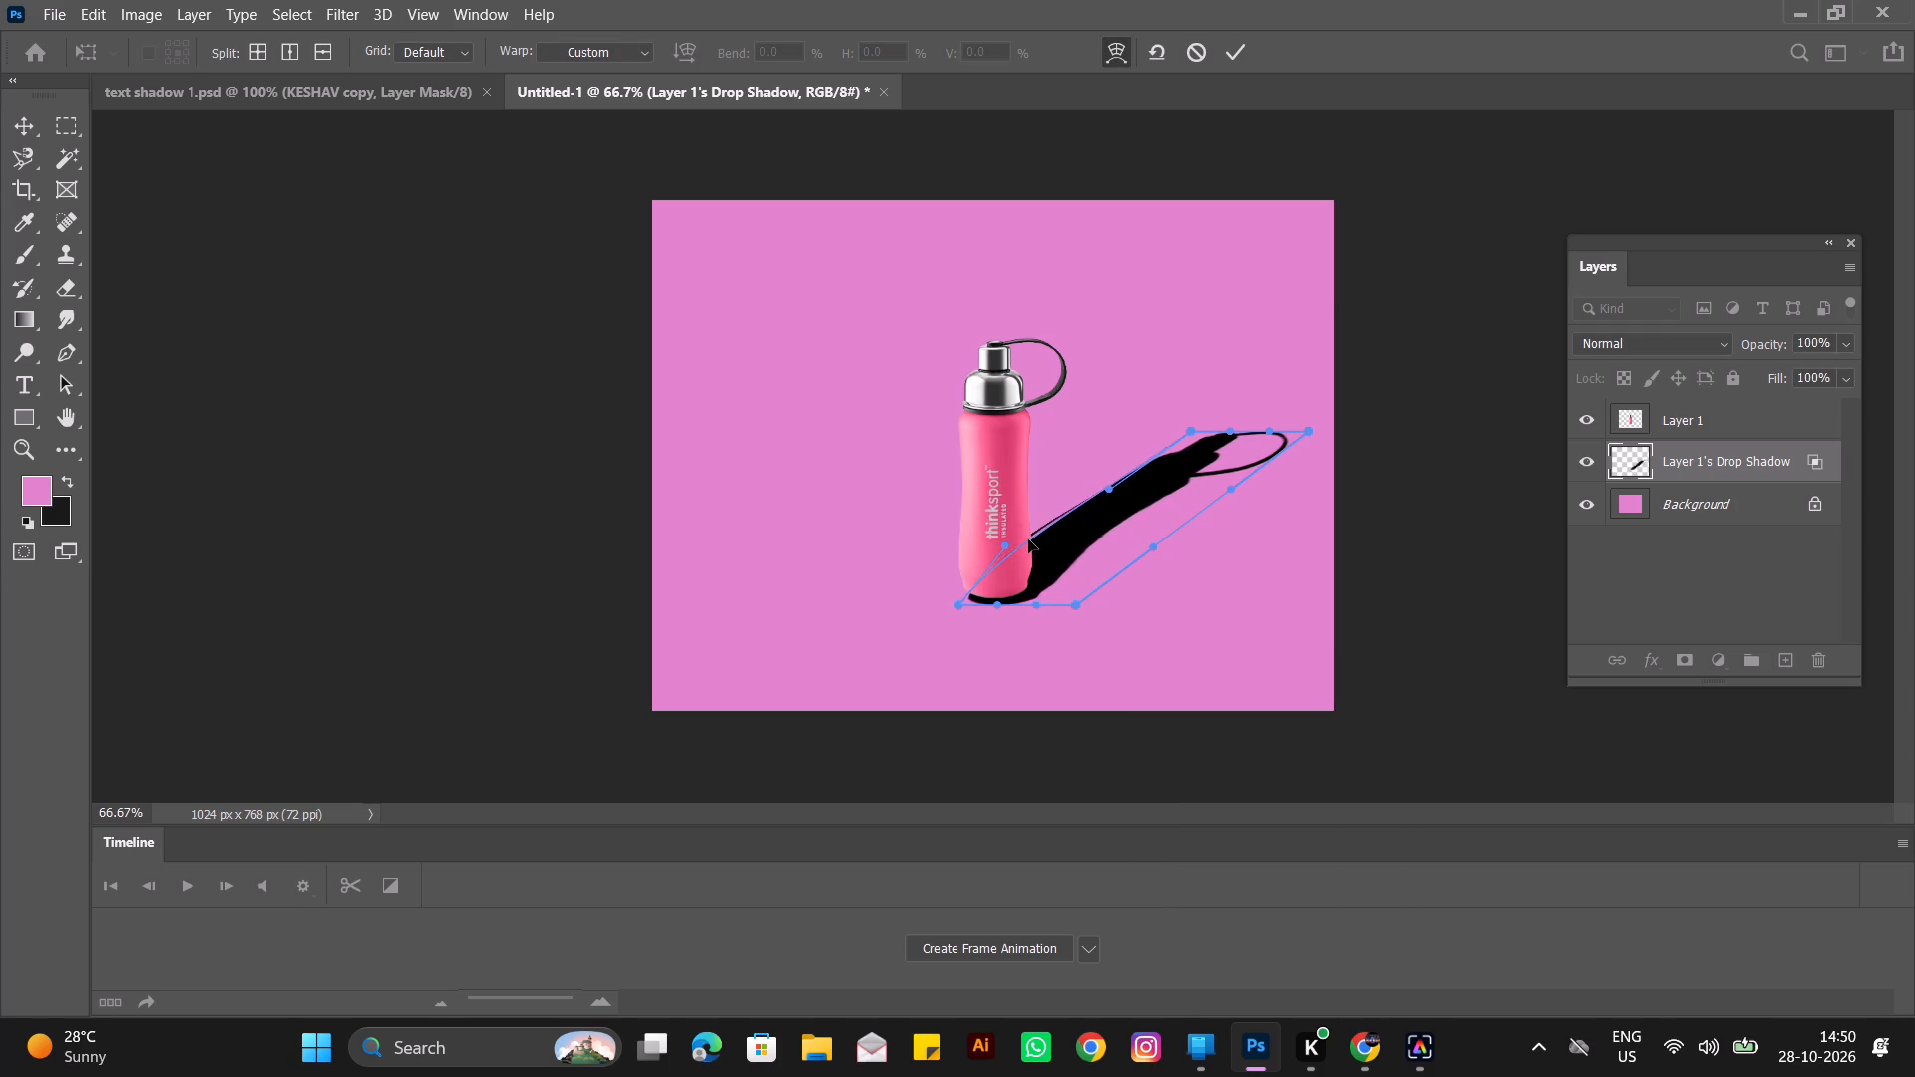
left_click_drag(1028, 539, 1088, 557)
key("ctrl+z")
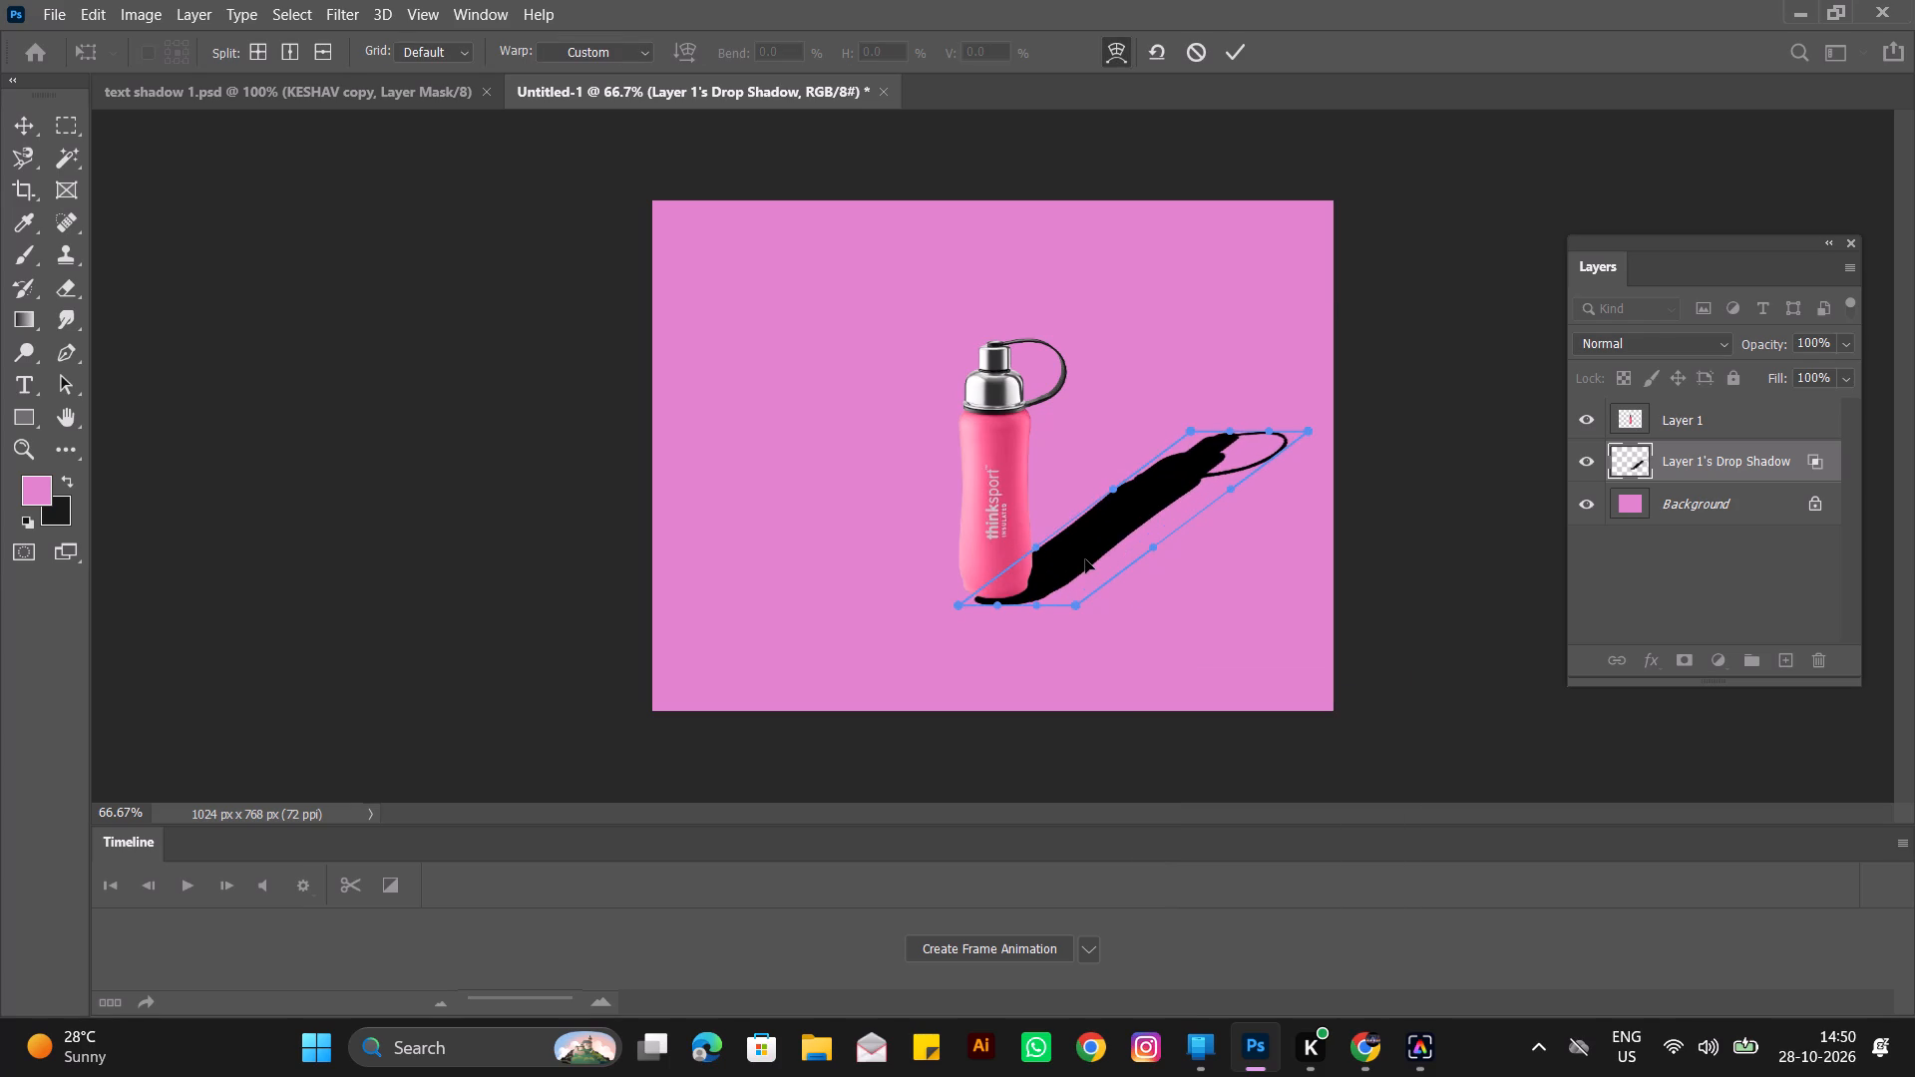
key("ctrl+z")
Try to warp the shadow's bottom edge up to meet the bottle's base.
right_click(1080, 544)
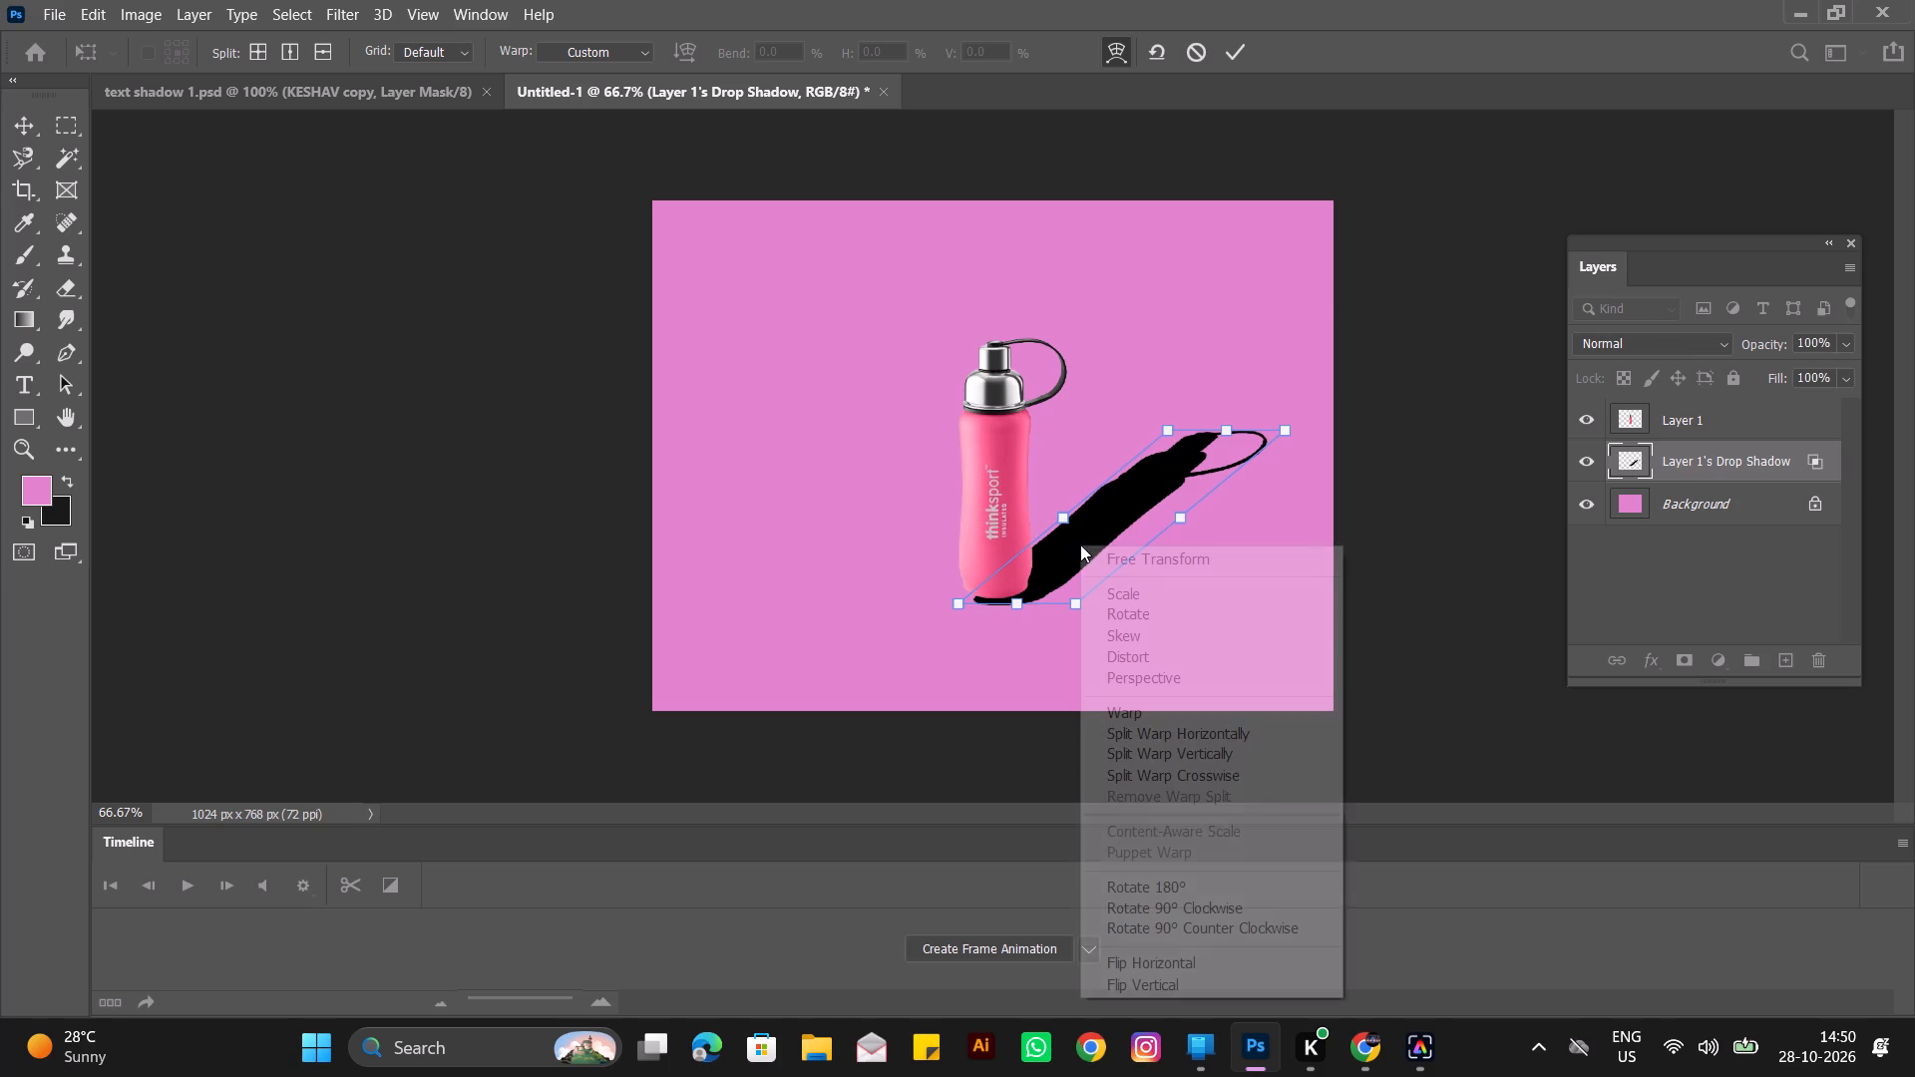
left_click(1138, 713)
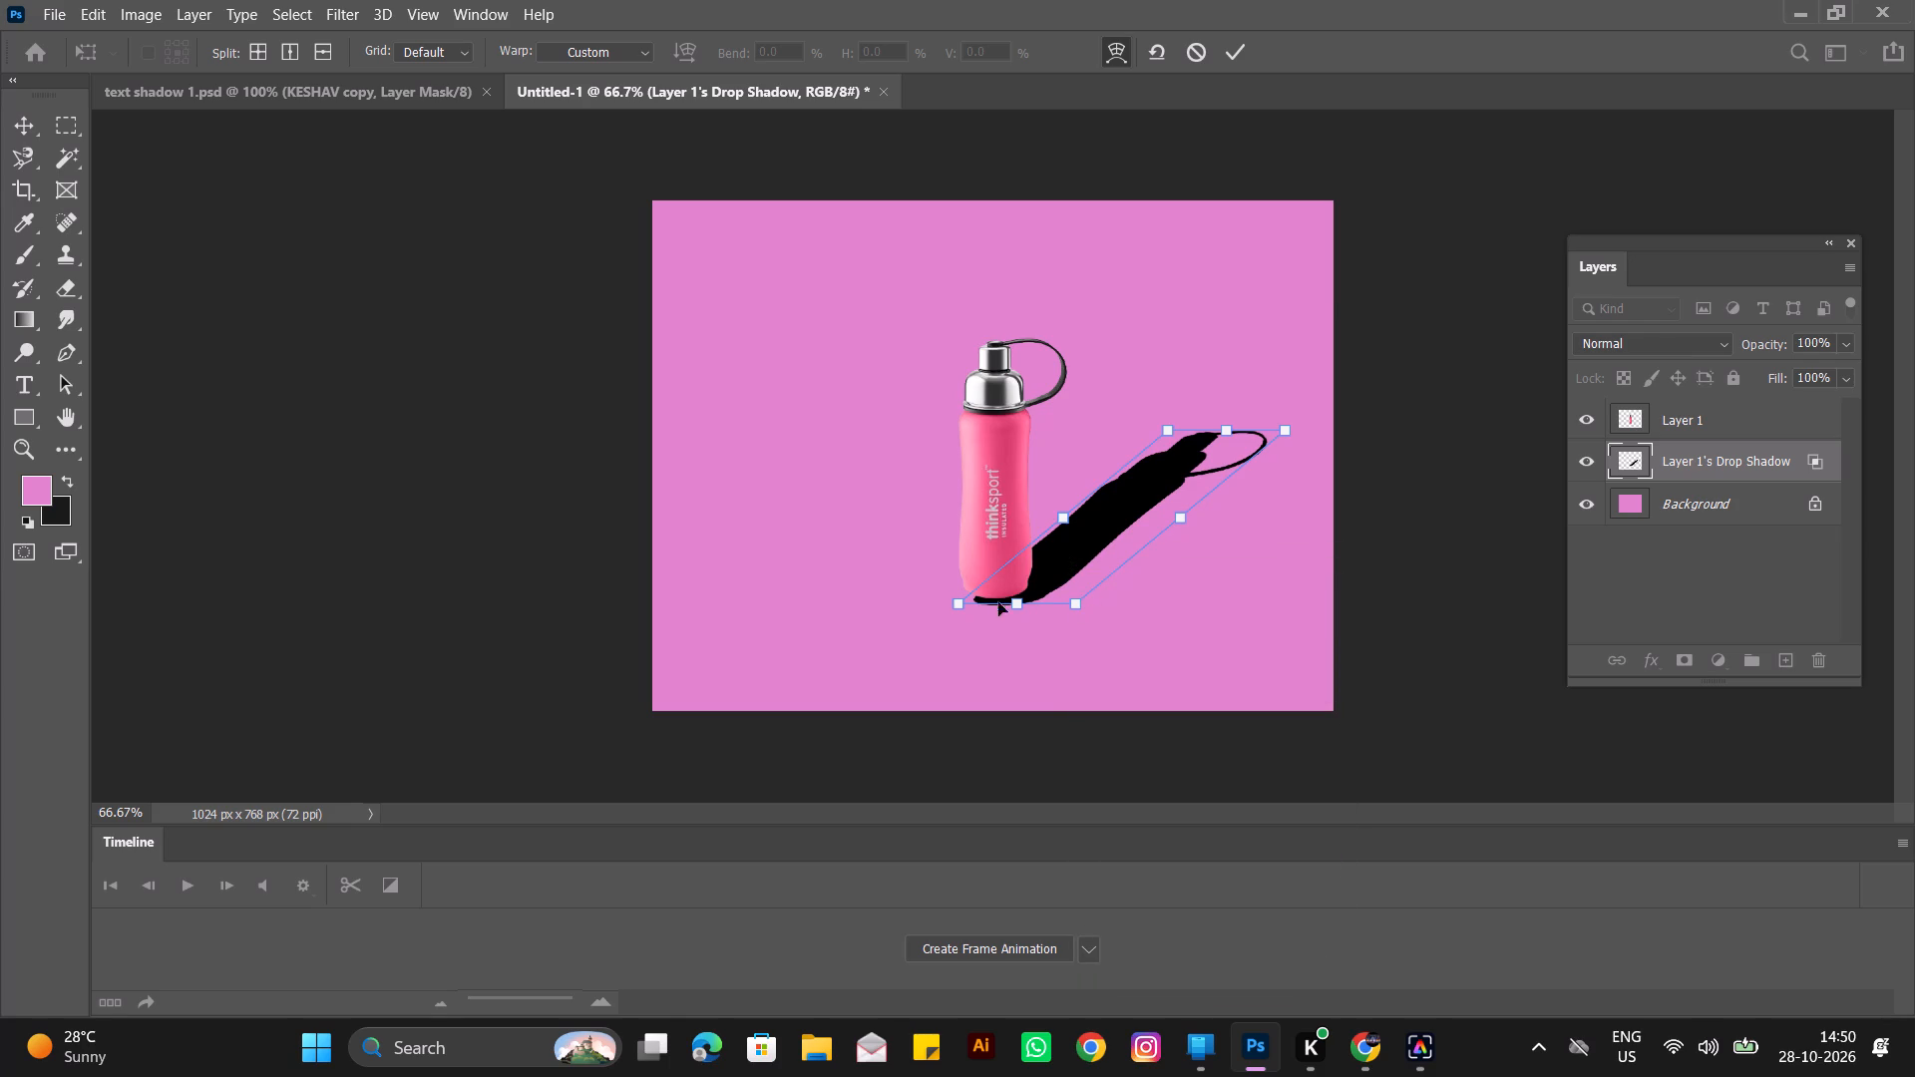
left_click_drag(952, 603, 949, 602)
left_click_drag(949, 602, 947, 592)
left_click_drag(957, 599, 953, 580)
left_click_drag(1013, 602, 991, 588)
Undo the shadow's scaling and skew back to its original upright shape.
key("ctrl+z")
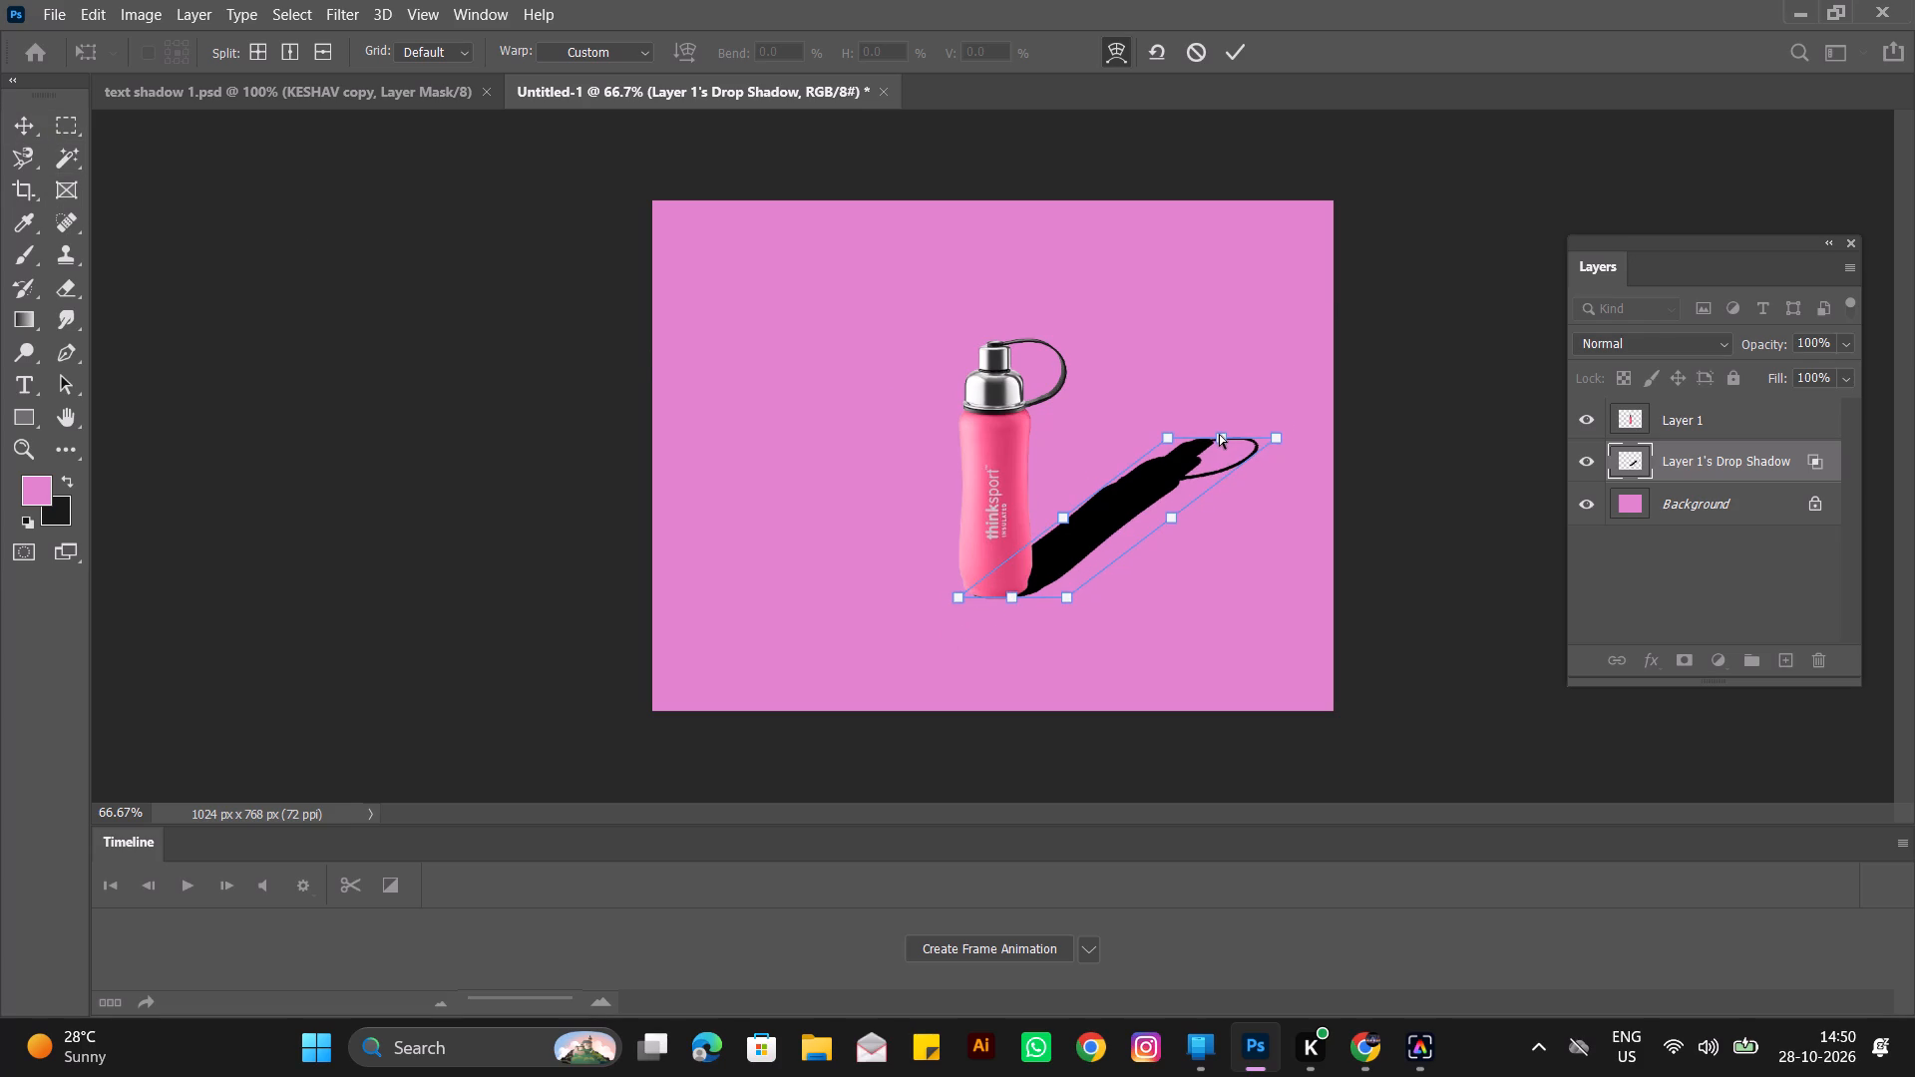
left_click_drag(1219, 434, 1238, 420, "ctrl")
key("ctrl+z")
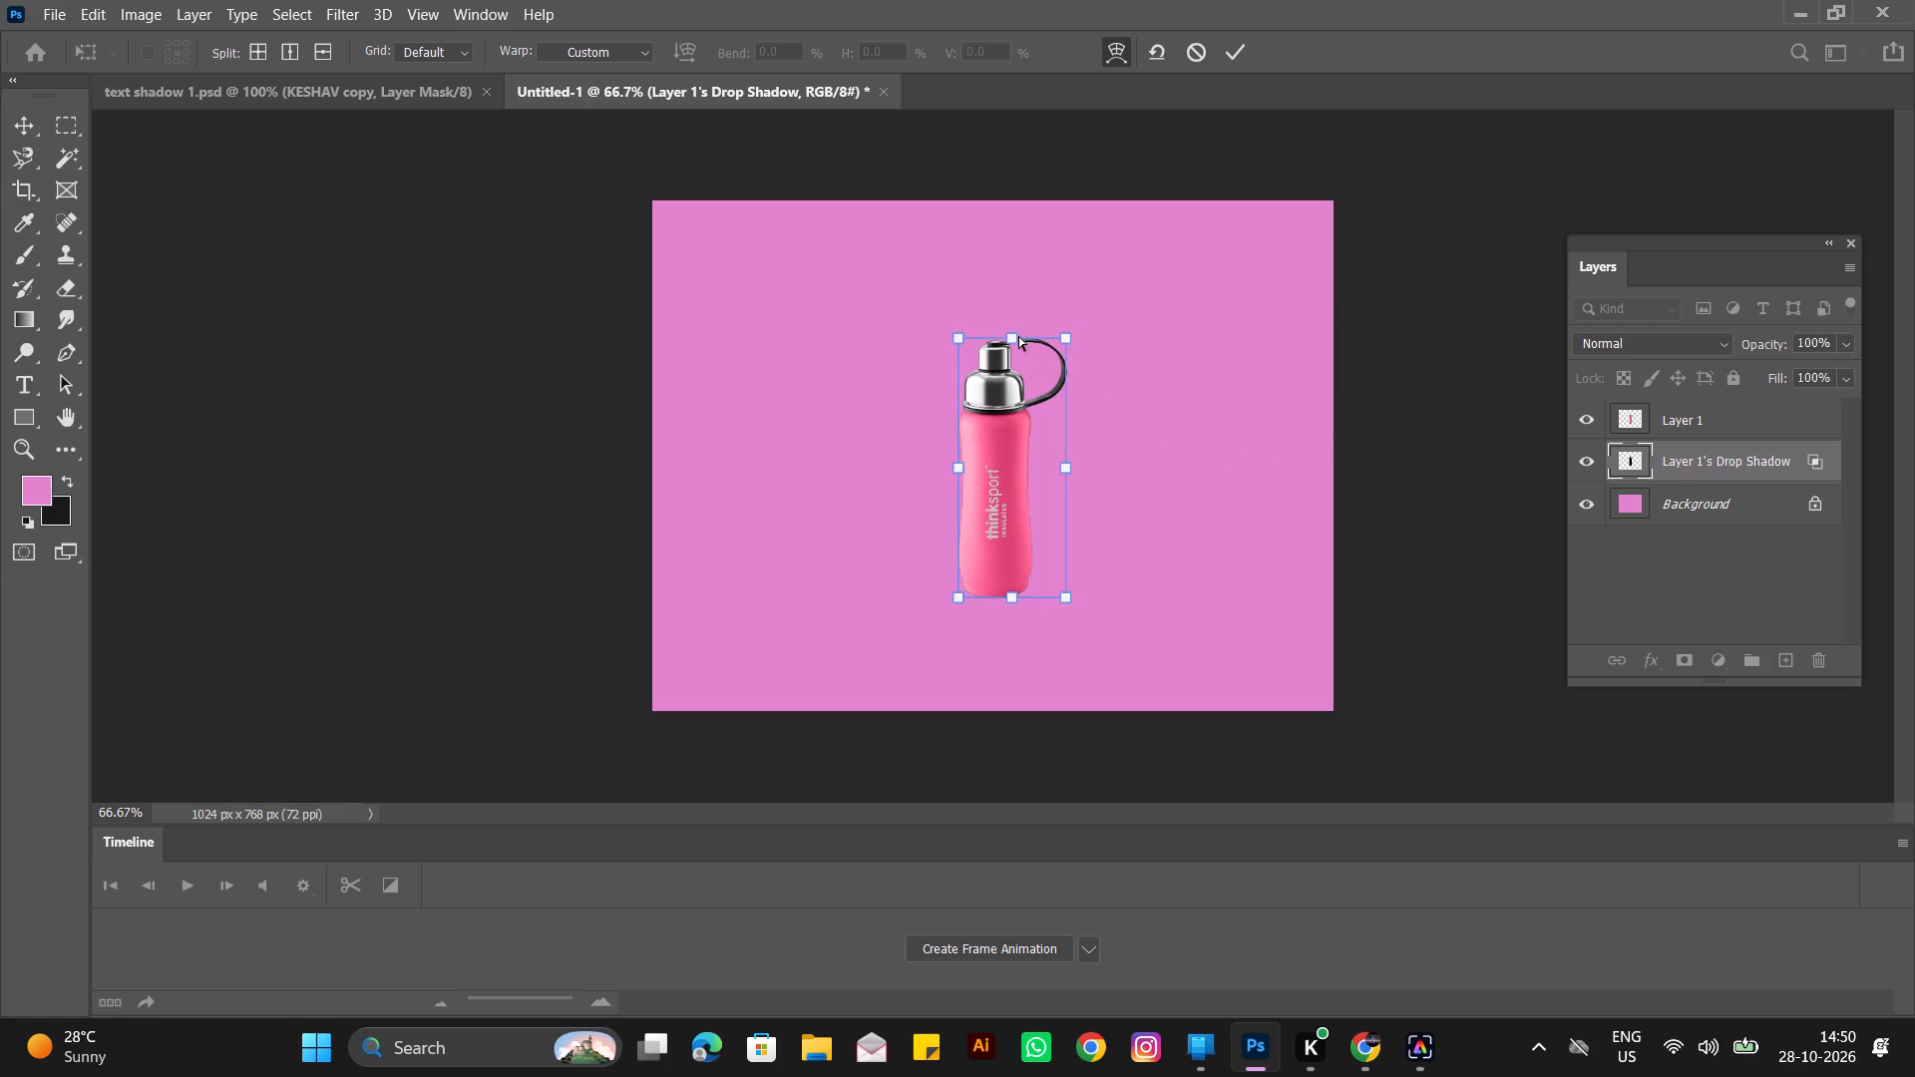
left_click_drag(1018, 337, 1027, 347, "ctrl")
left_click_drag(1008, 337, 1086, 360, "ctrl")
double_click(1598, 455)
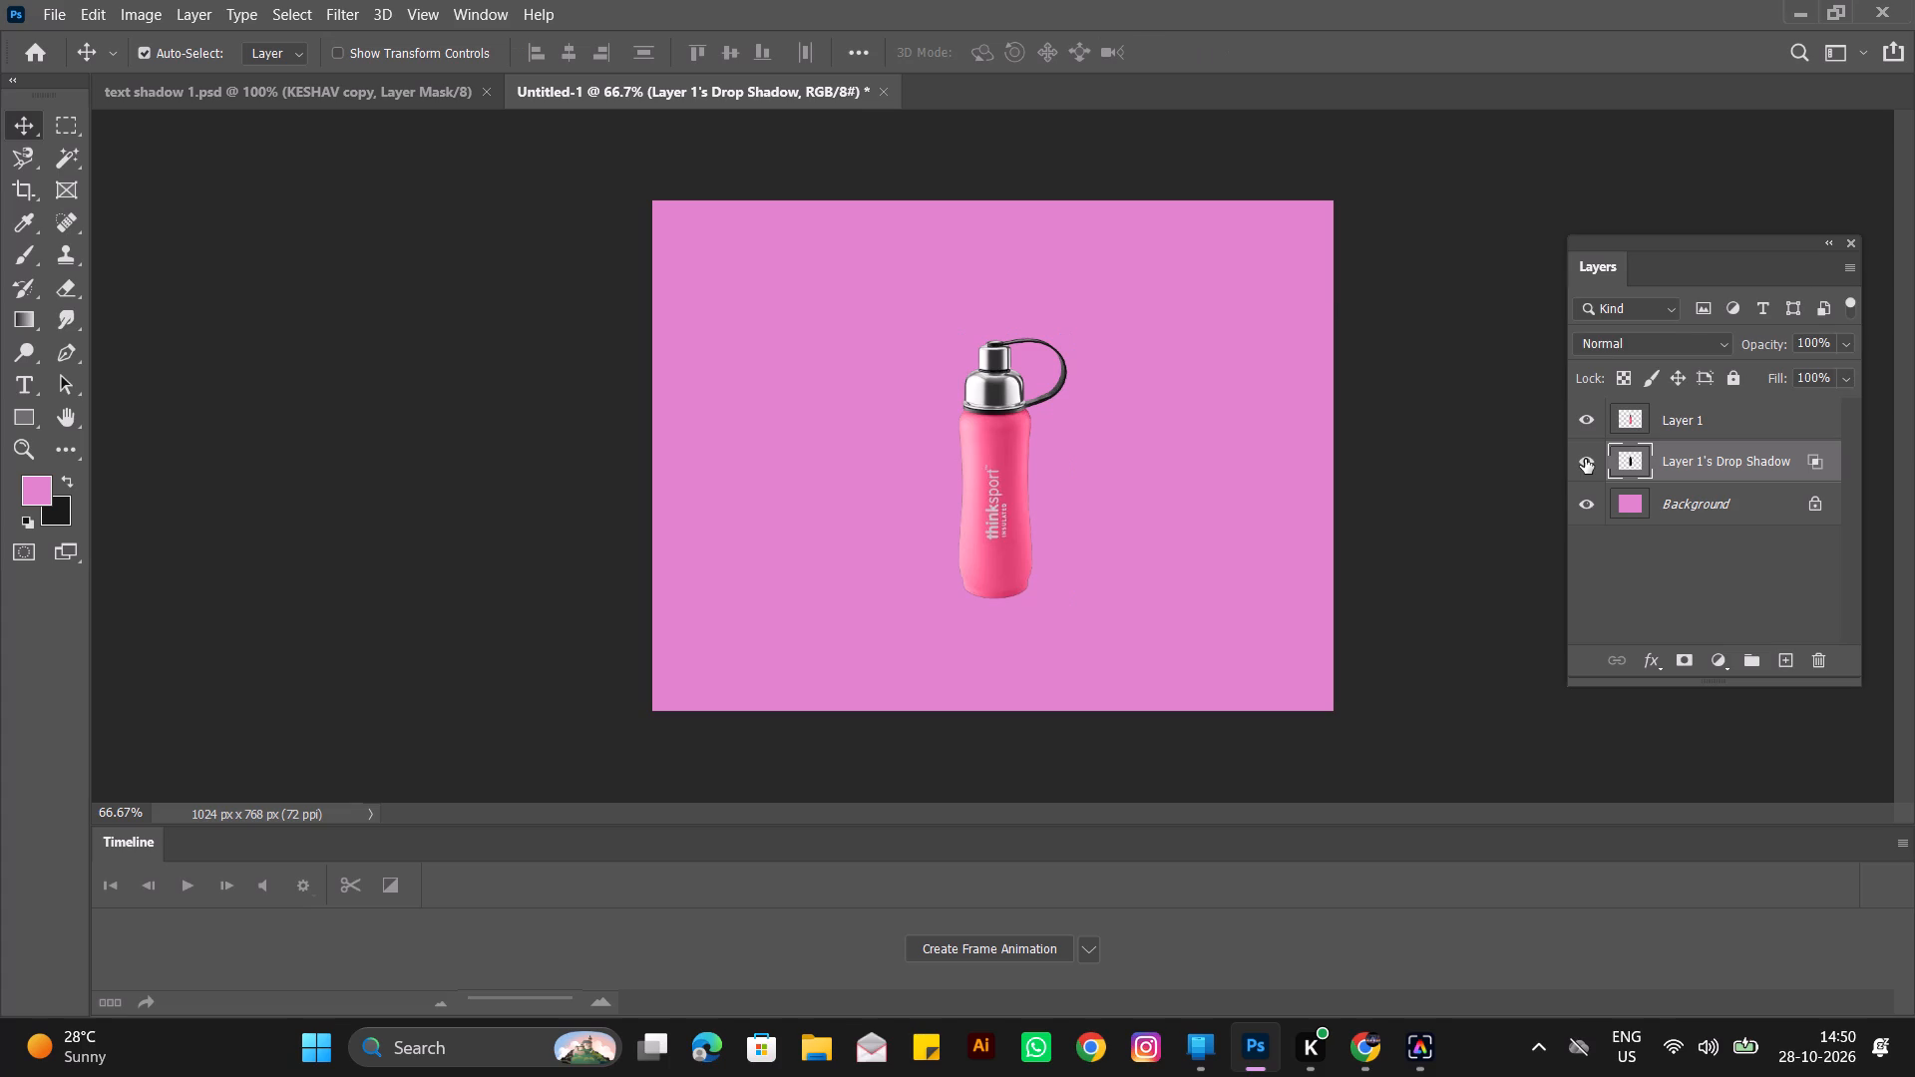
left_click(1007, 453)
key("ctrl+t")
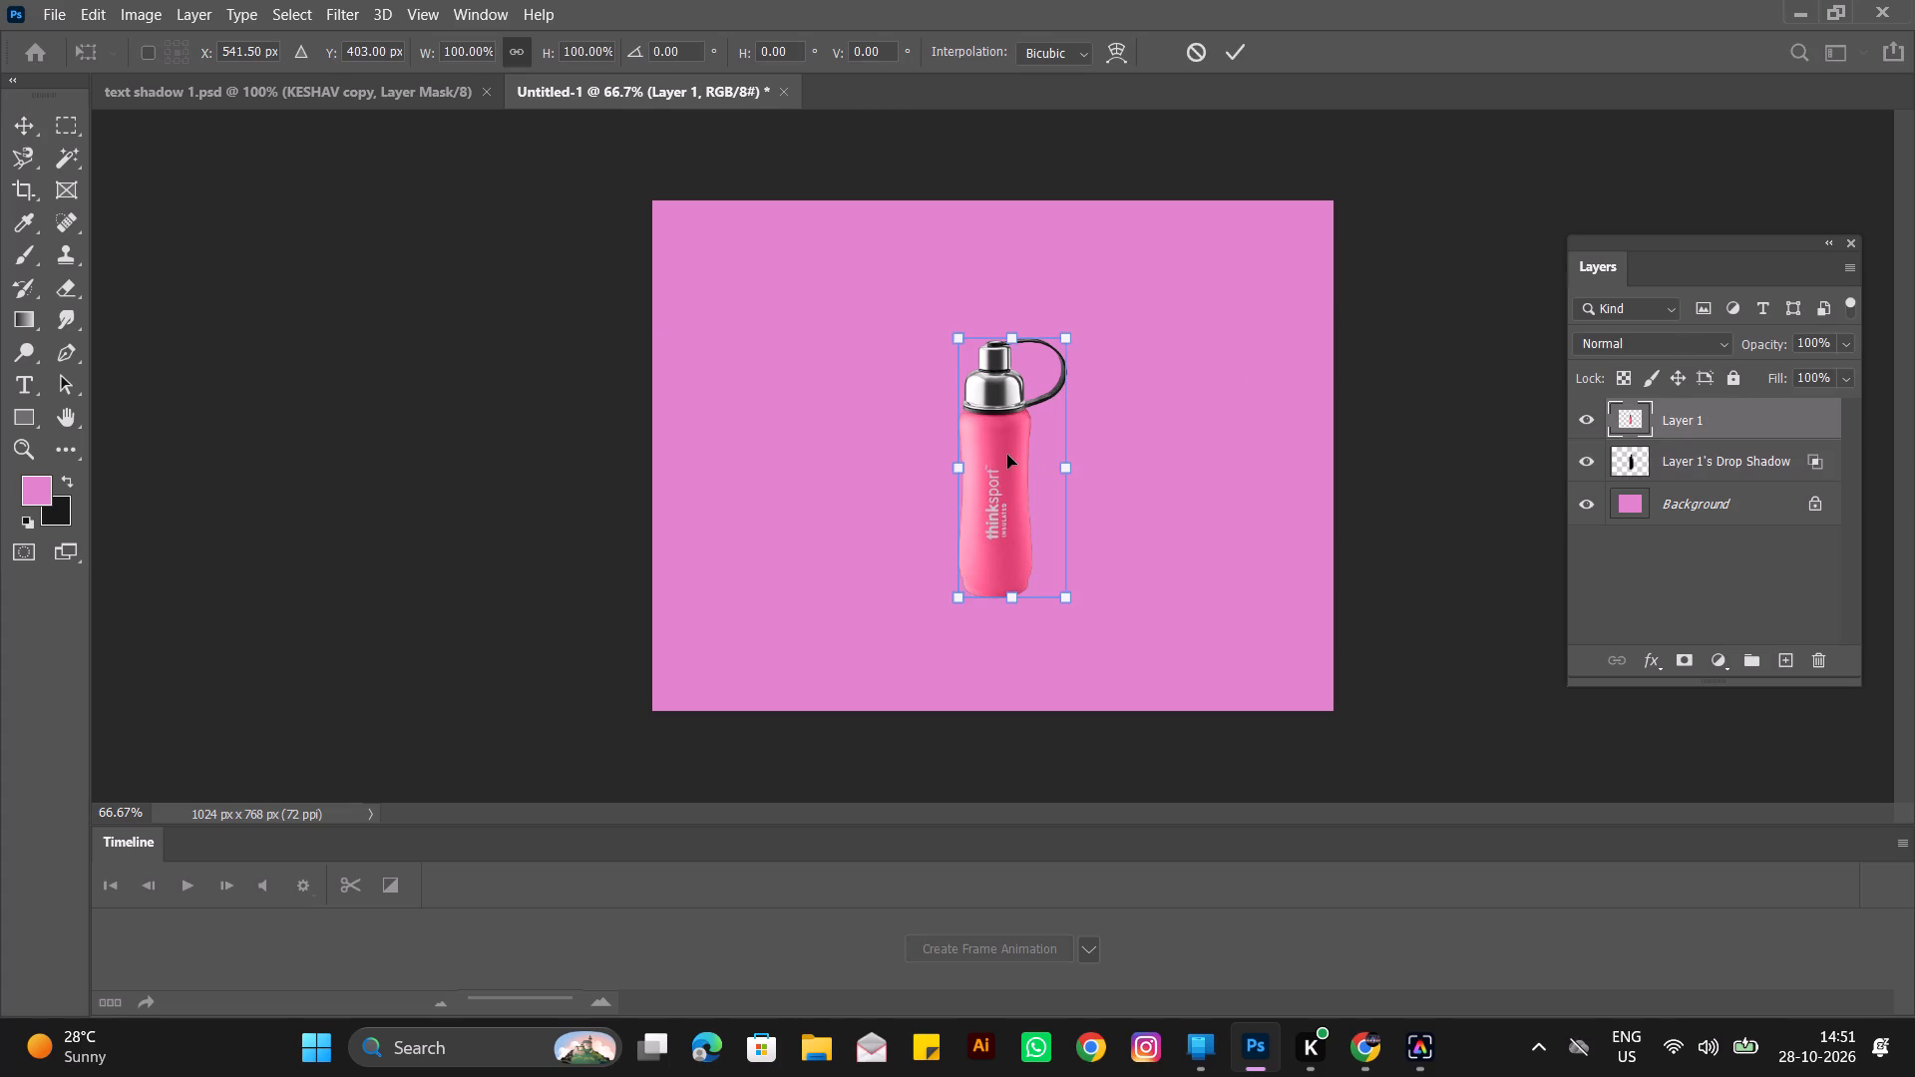
Skew the drop shadow layer to about -49°, scale it to about 111% by 74%, and align its base with the bottle's base.
left_click(1658, 460)
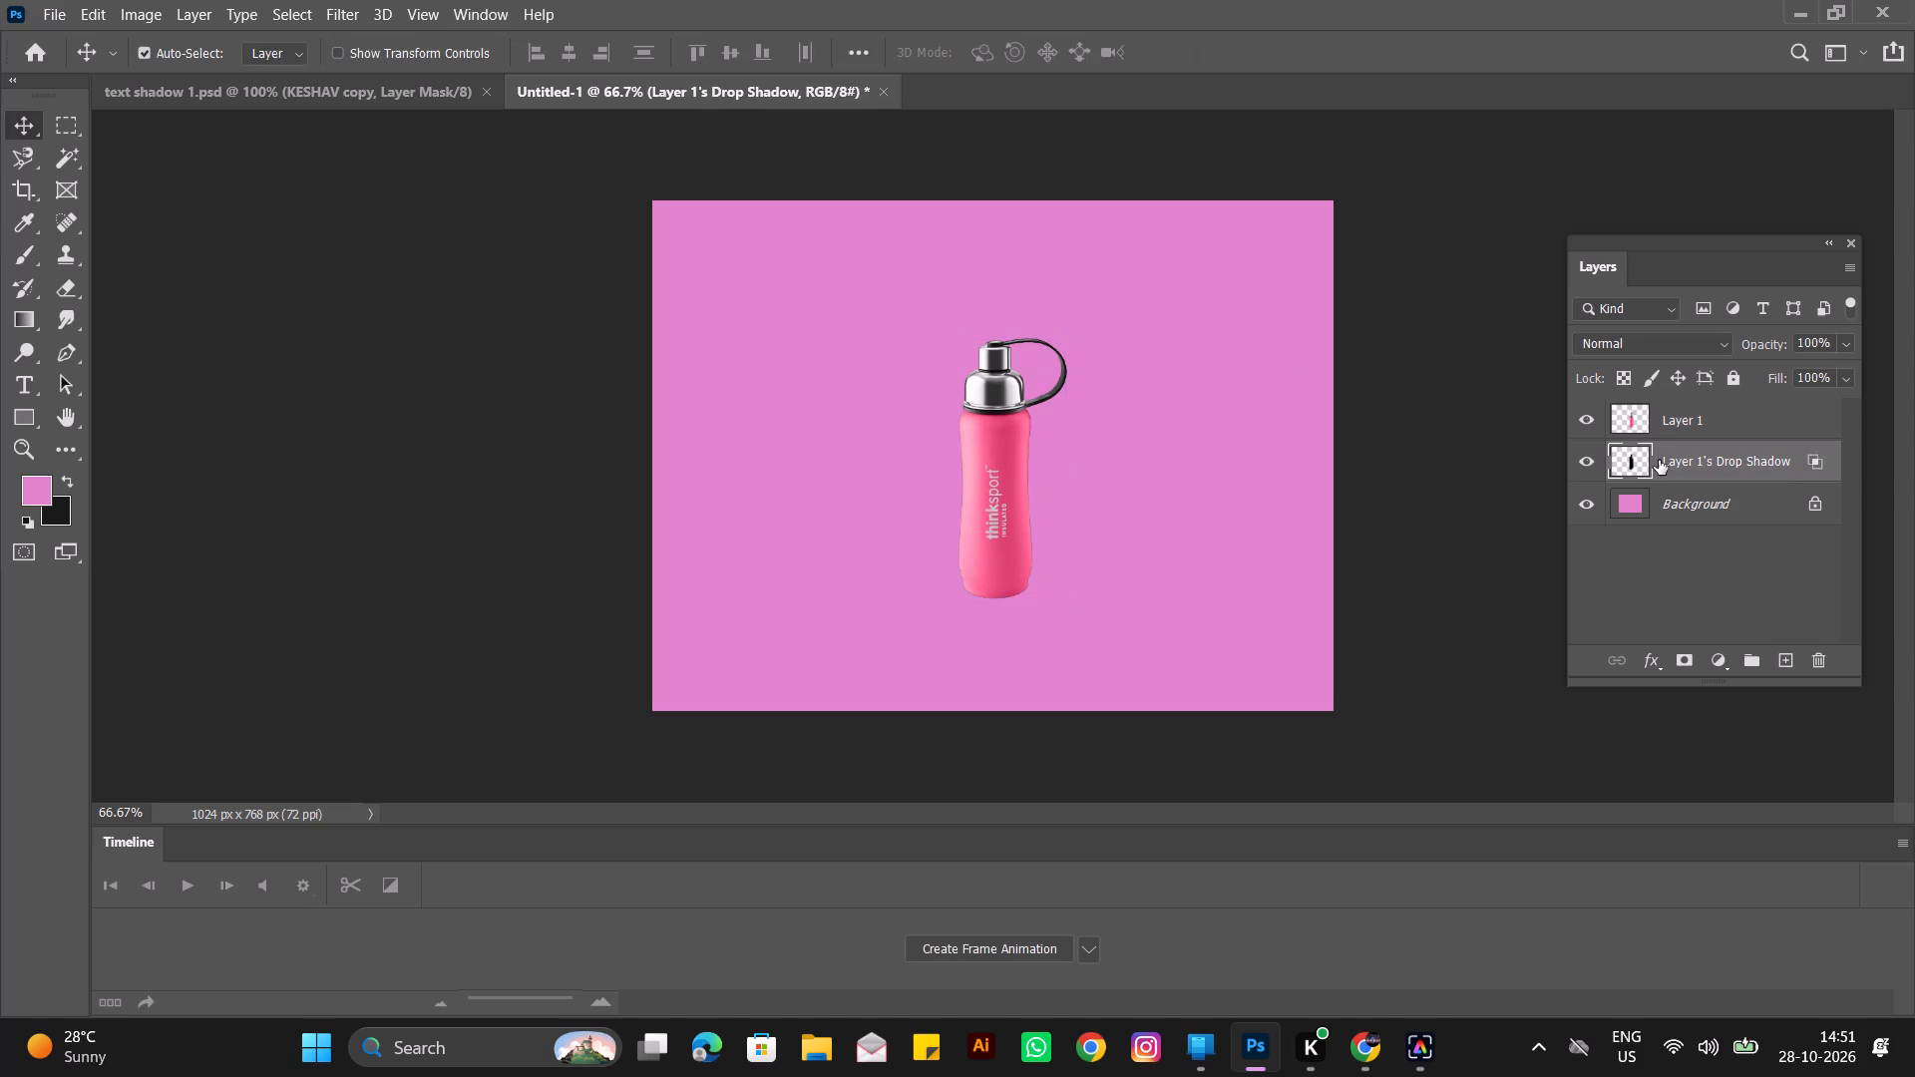
key("ctrl+t")
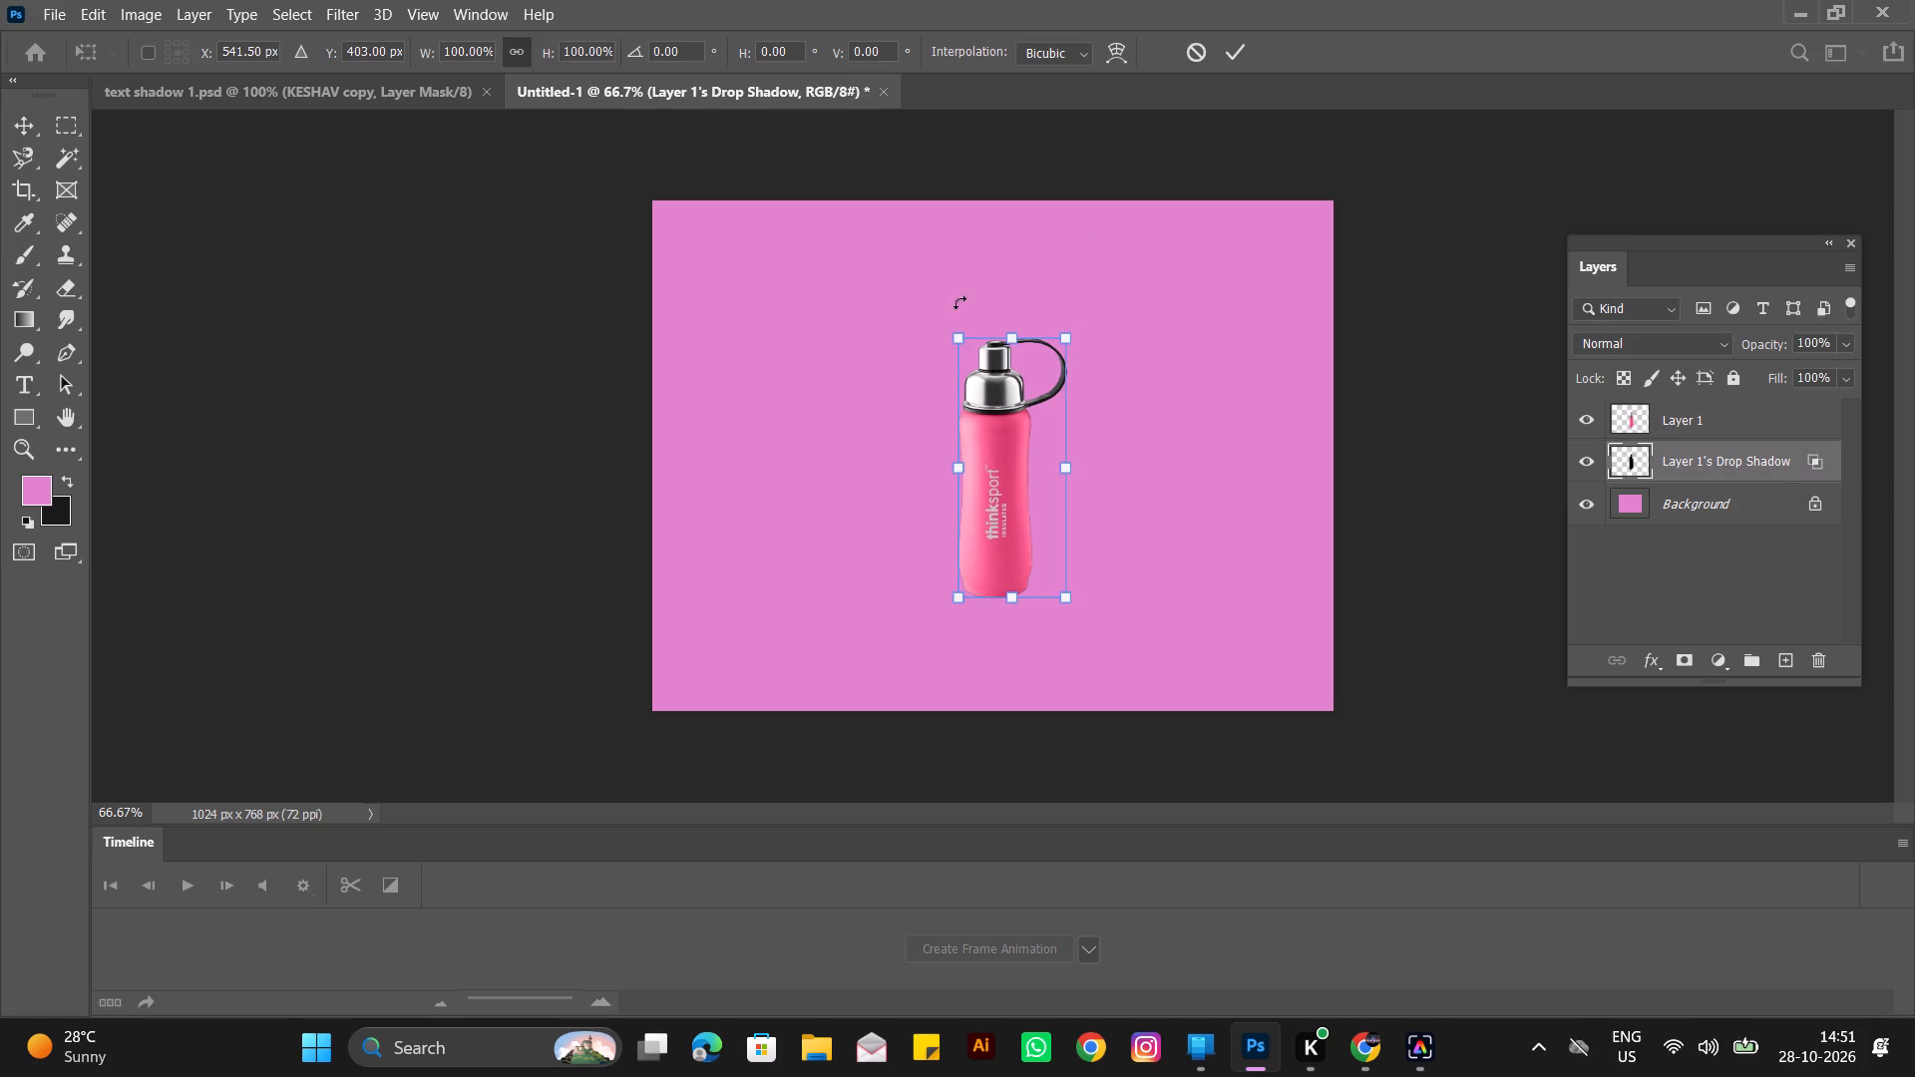
left_click_drag(1008, 334, 1205, 407, "ctrl")
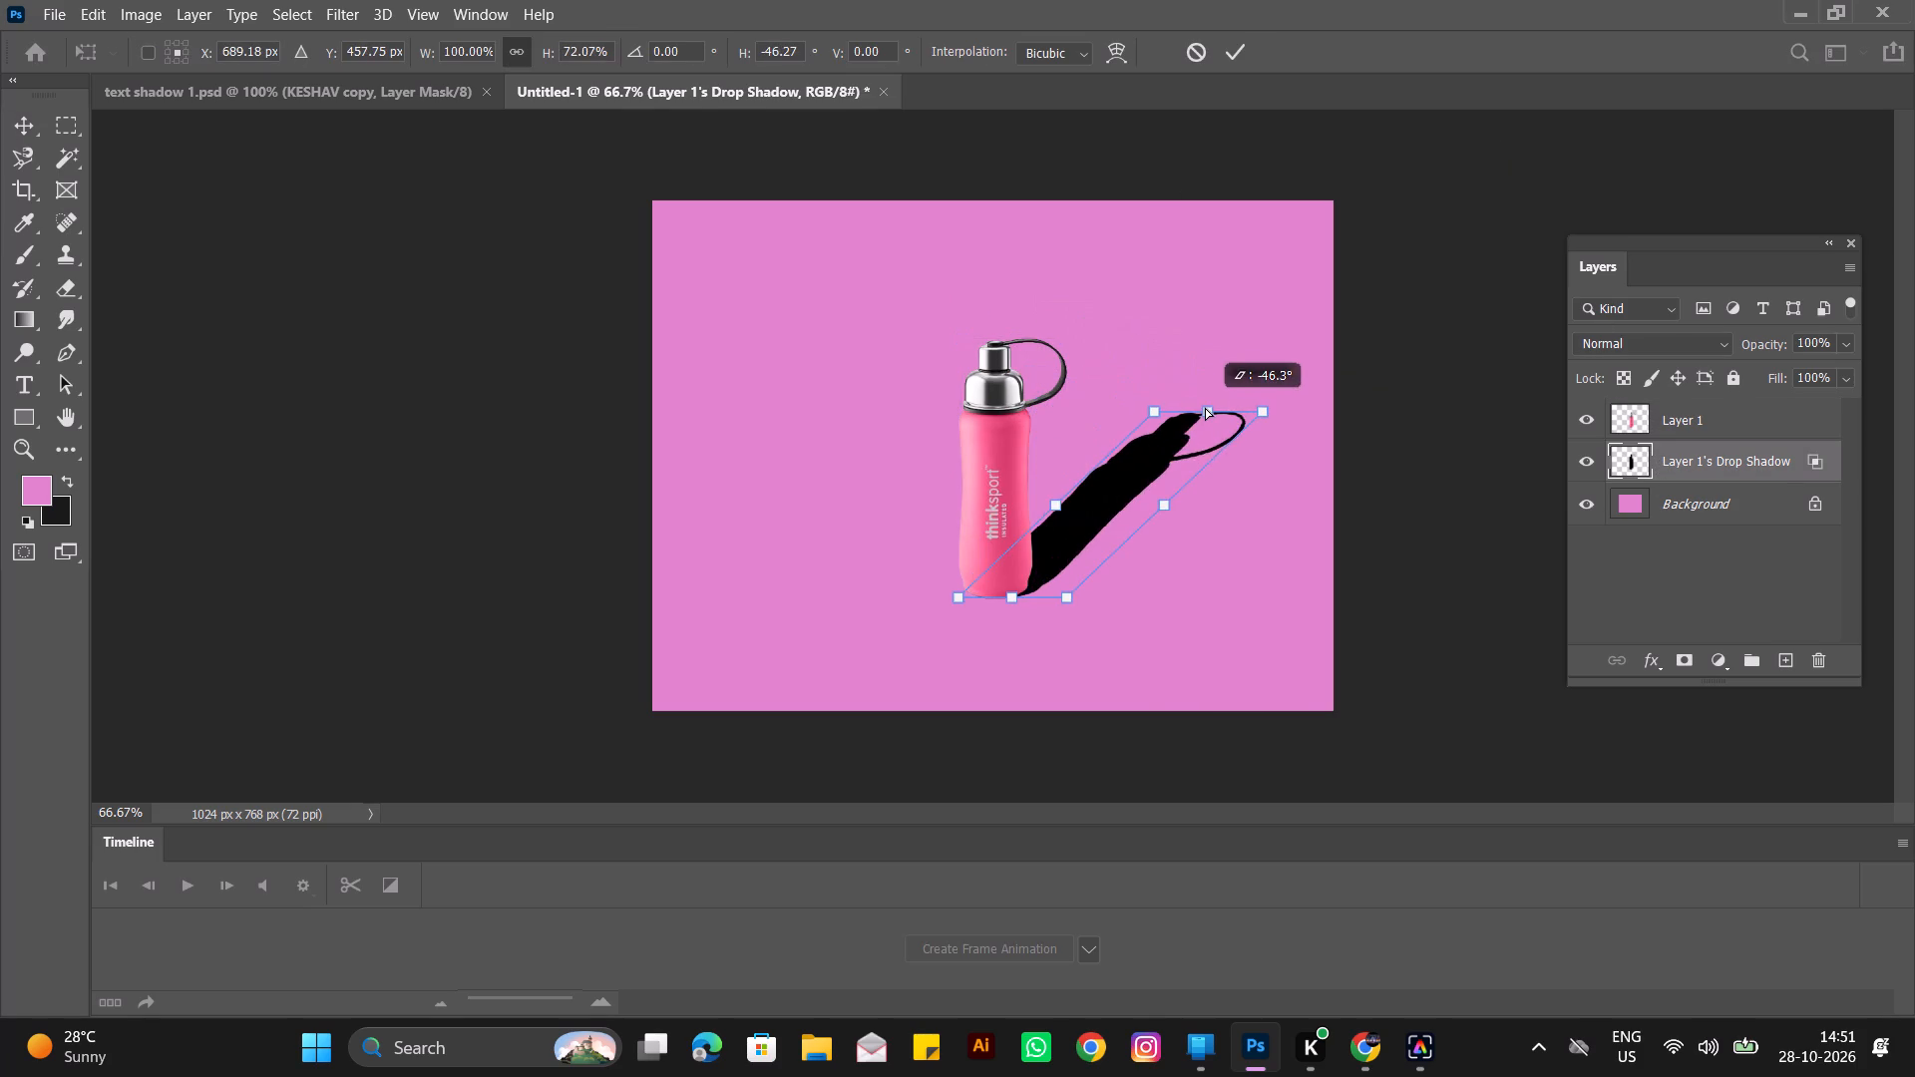
left_click_drag(1205, 407, 1228, 421, "ctrl")
left_click_drag(1177, 515, 1189, 521)
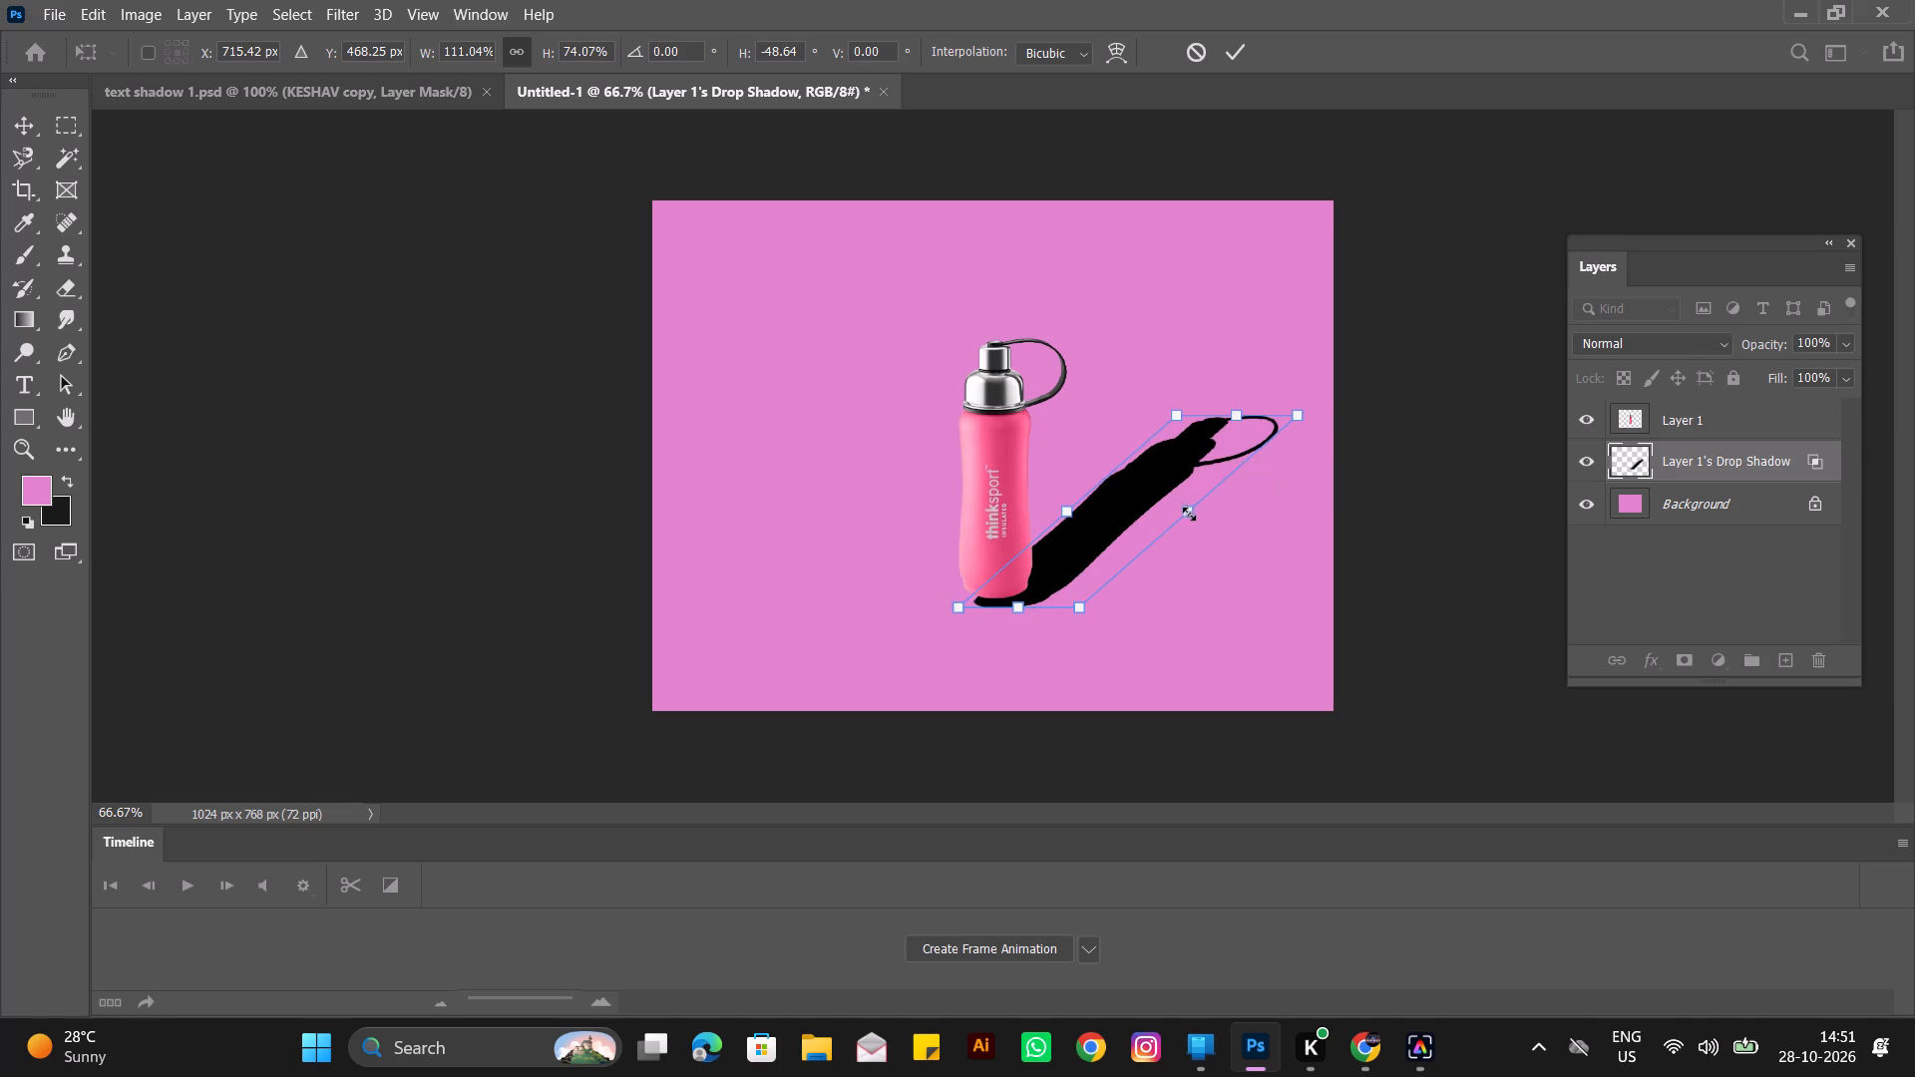
left_click_drag(1162, 479, 1155, 471)
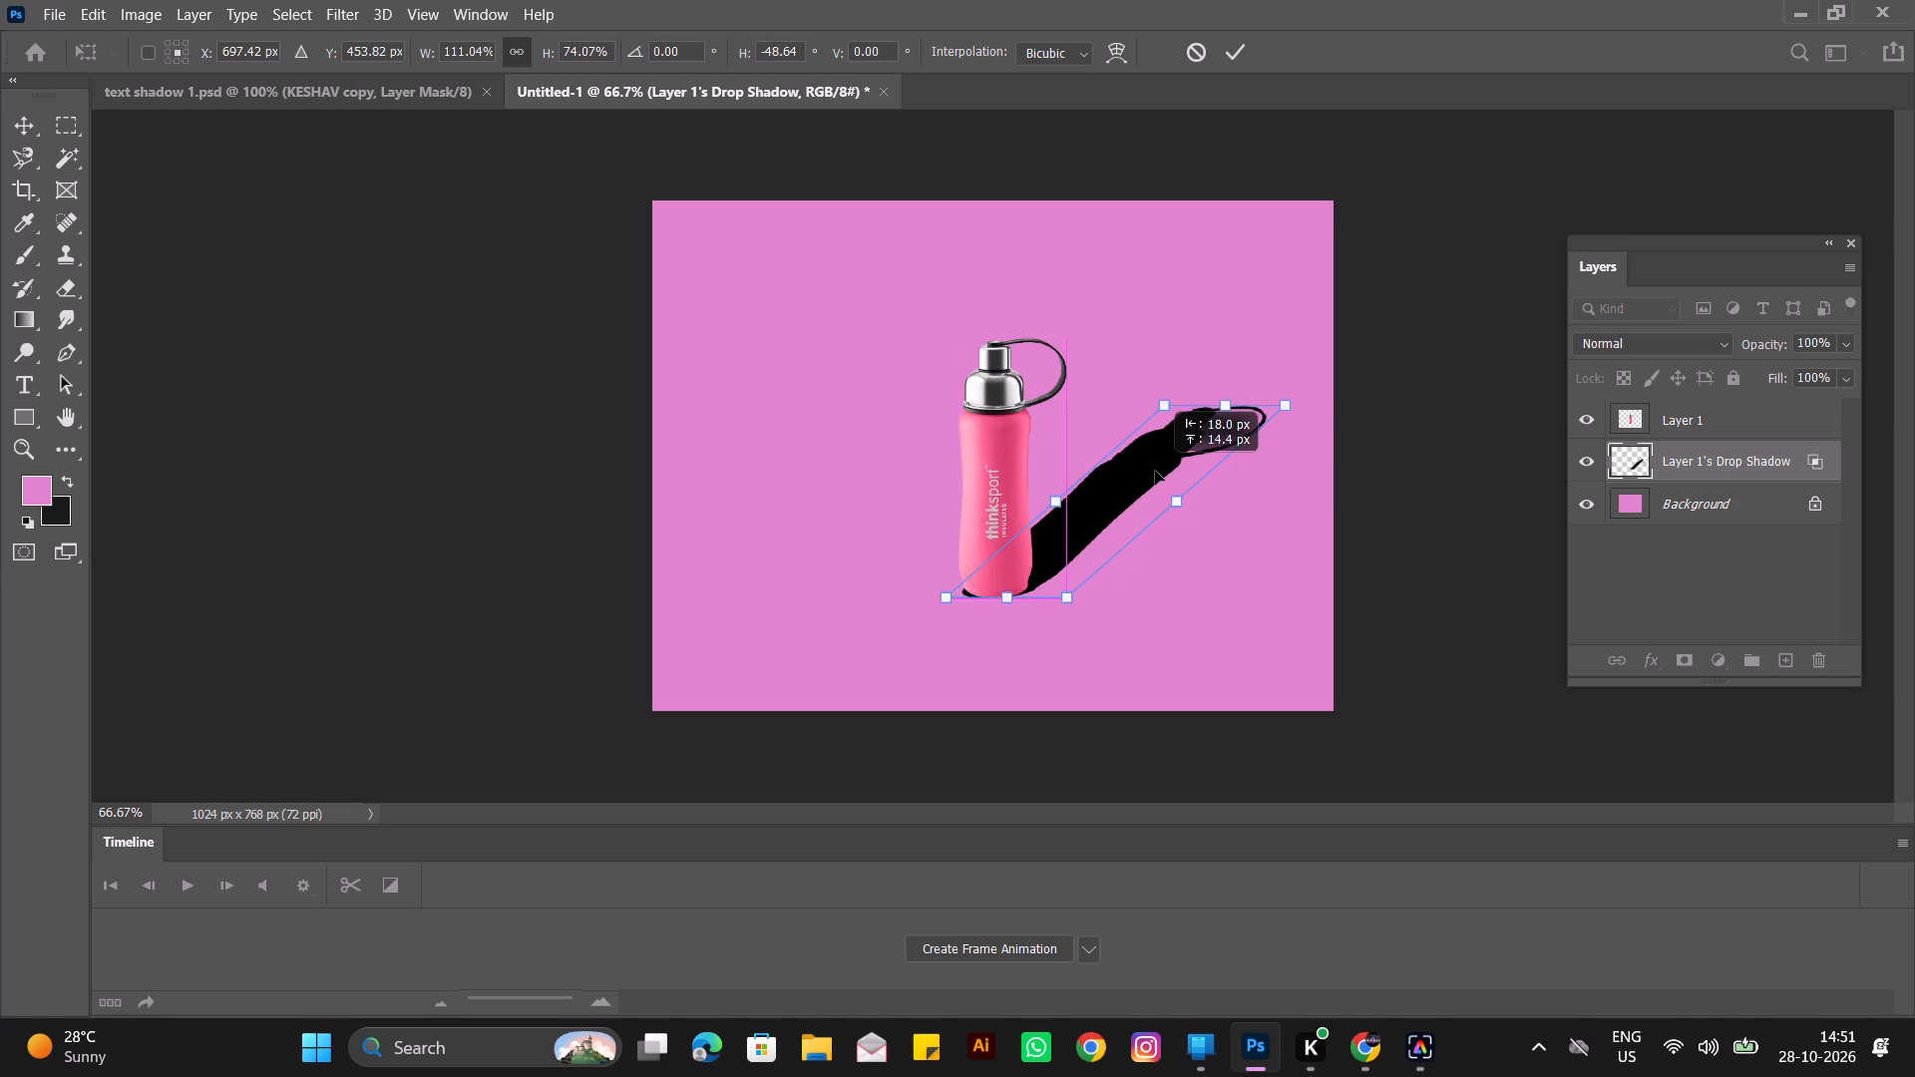
left_click_drag(1155, 471, 1156, 462)
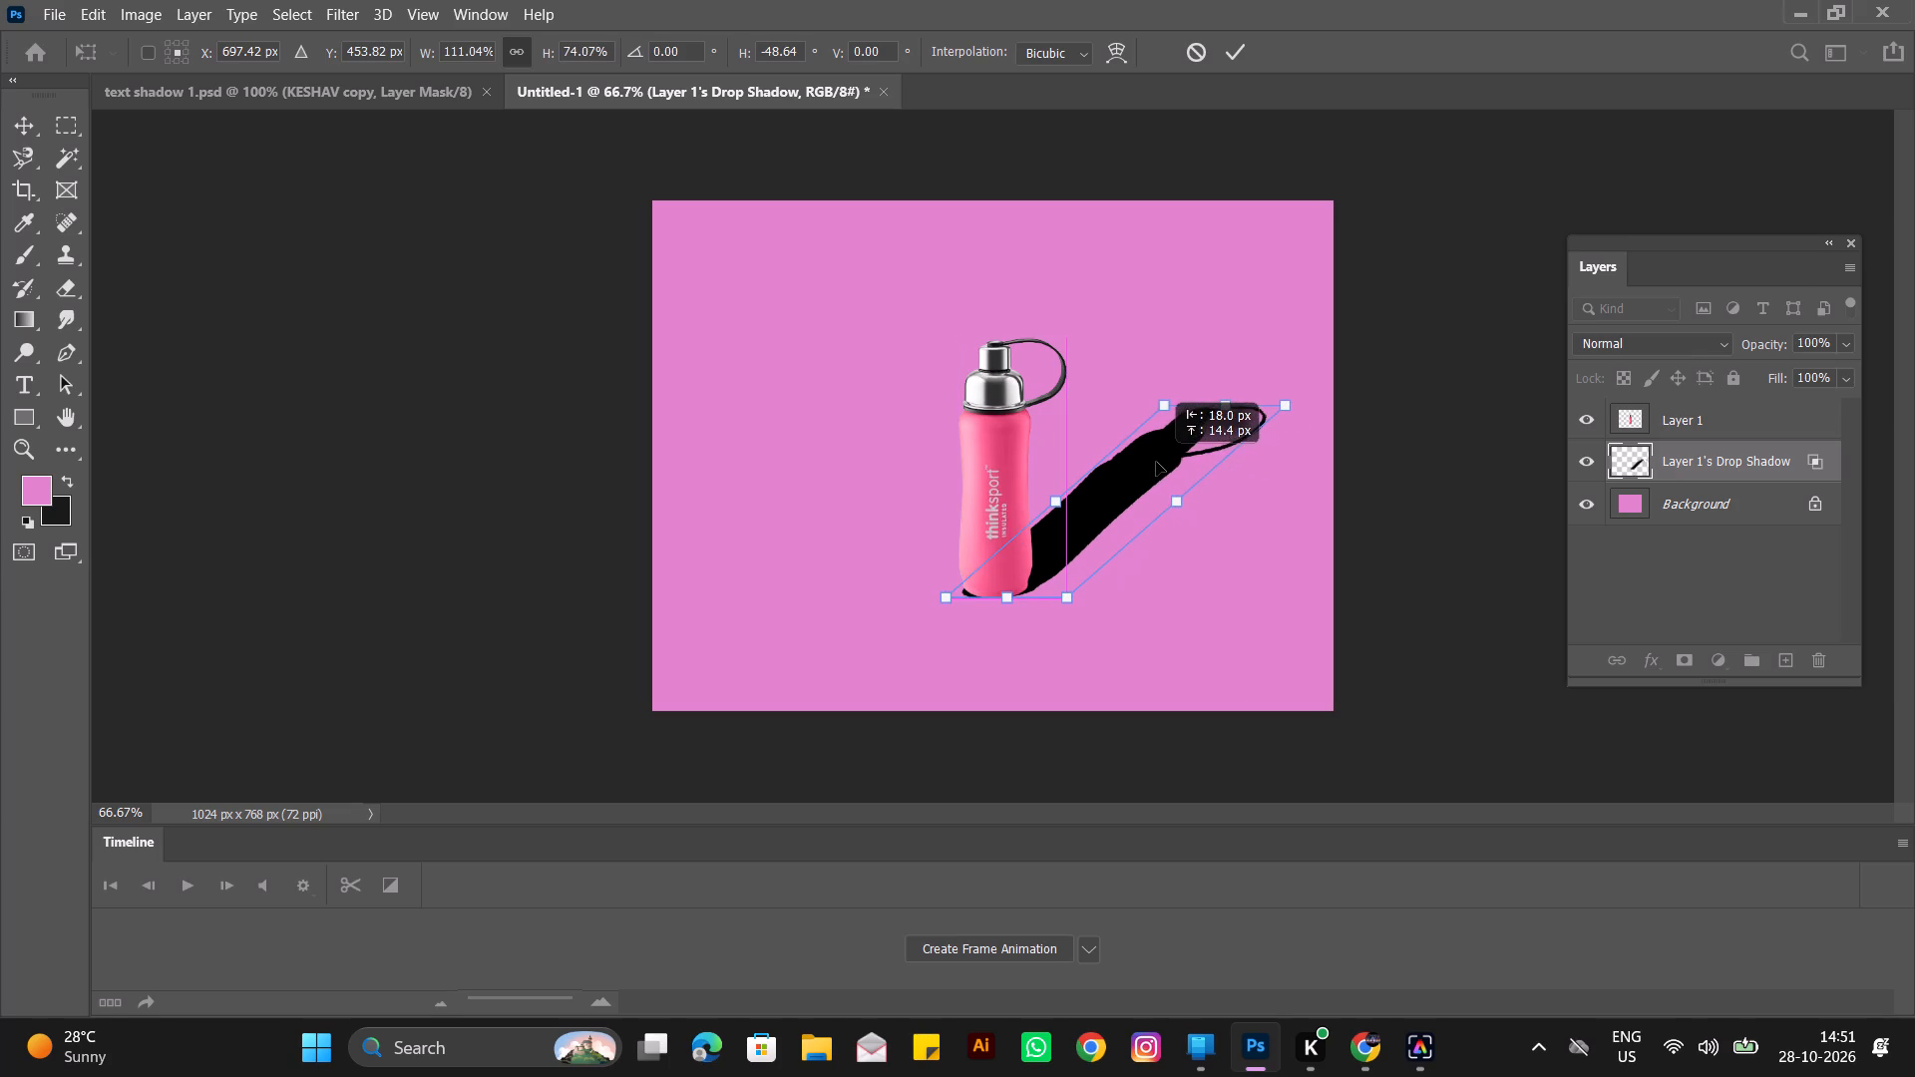
left_click_drag(1156, 462, 1152, 461)
Warp the shadow's near bottom corner and bottom edge slightly upward so the shadow tucks behind the bottle's base, and apply the transform.
right_click(1133, 484)
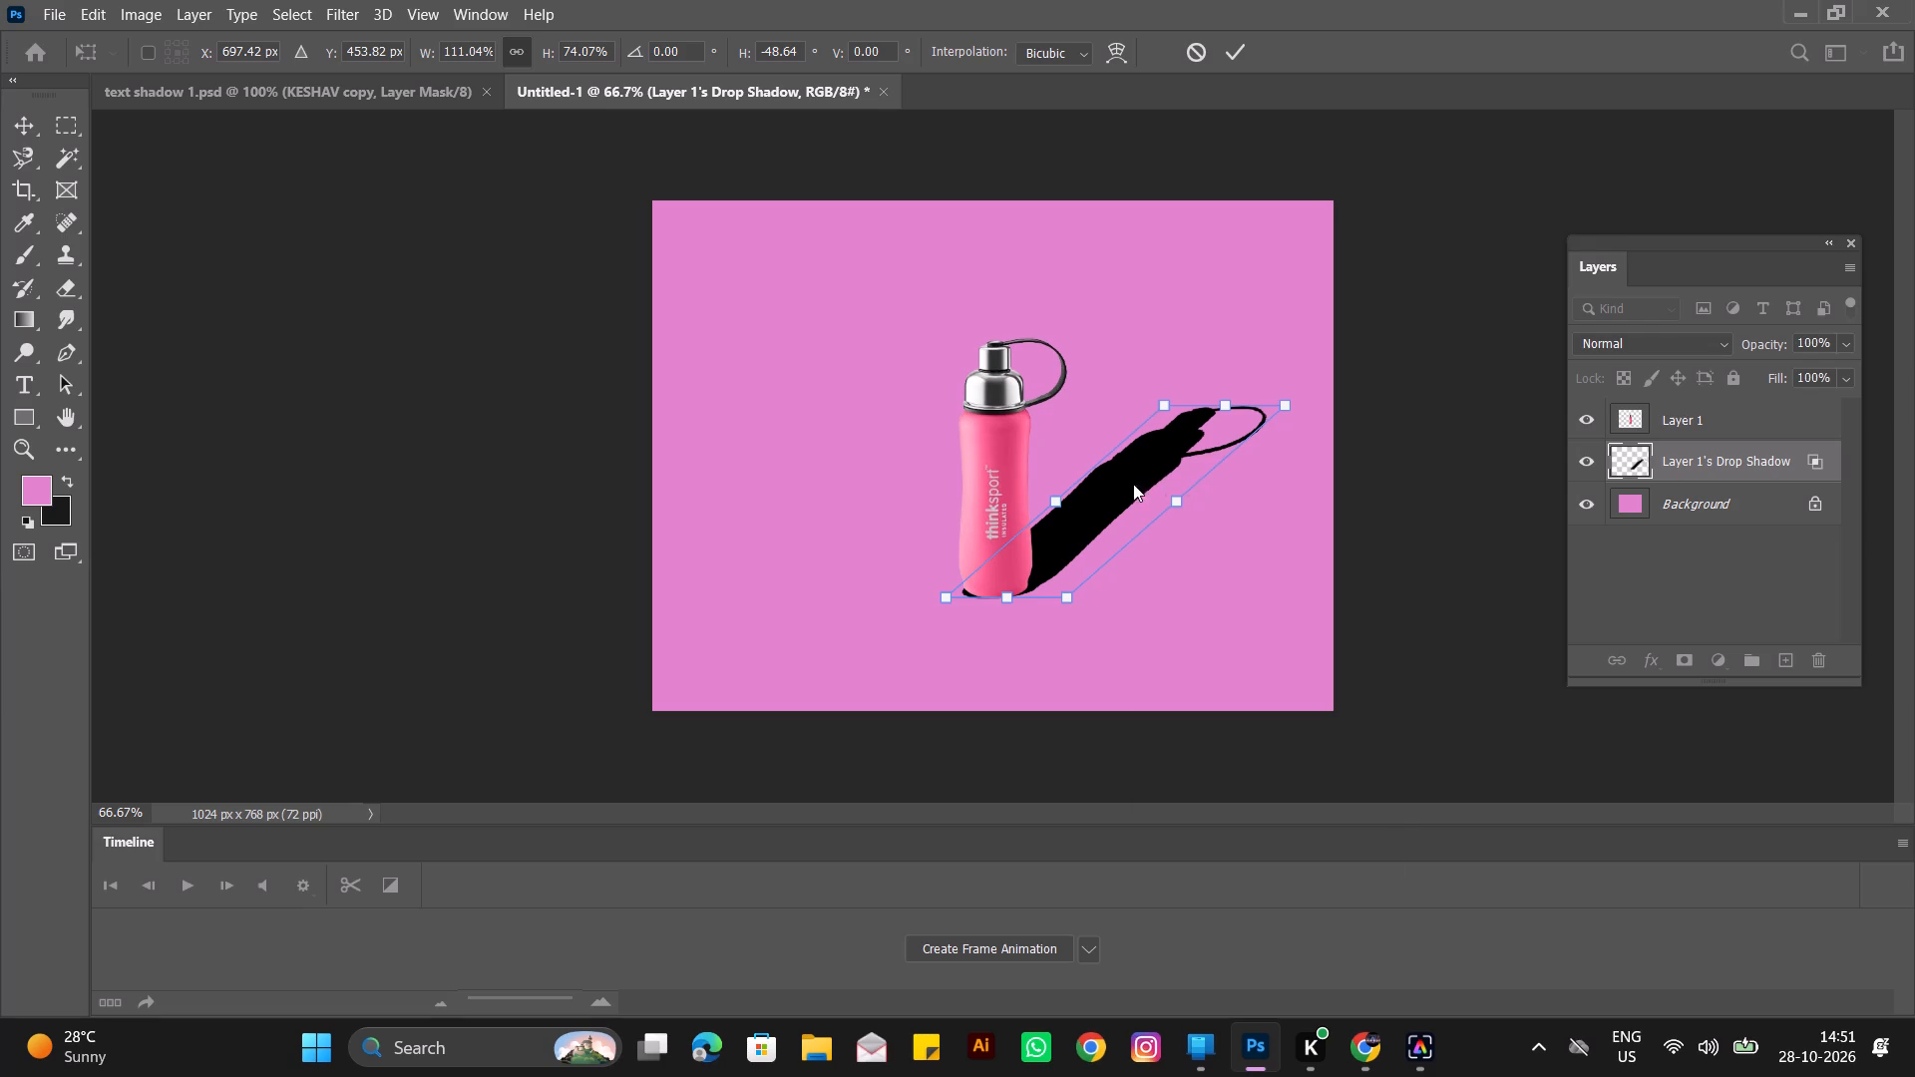
left_click(1187, 636)
left_click(1190, 649)
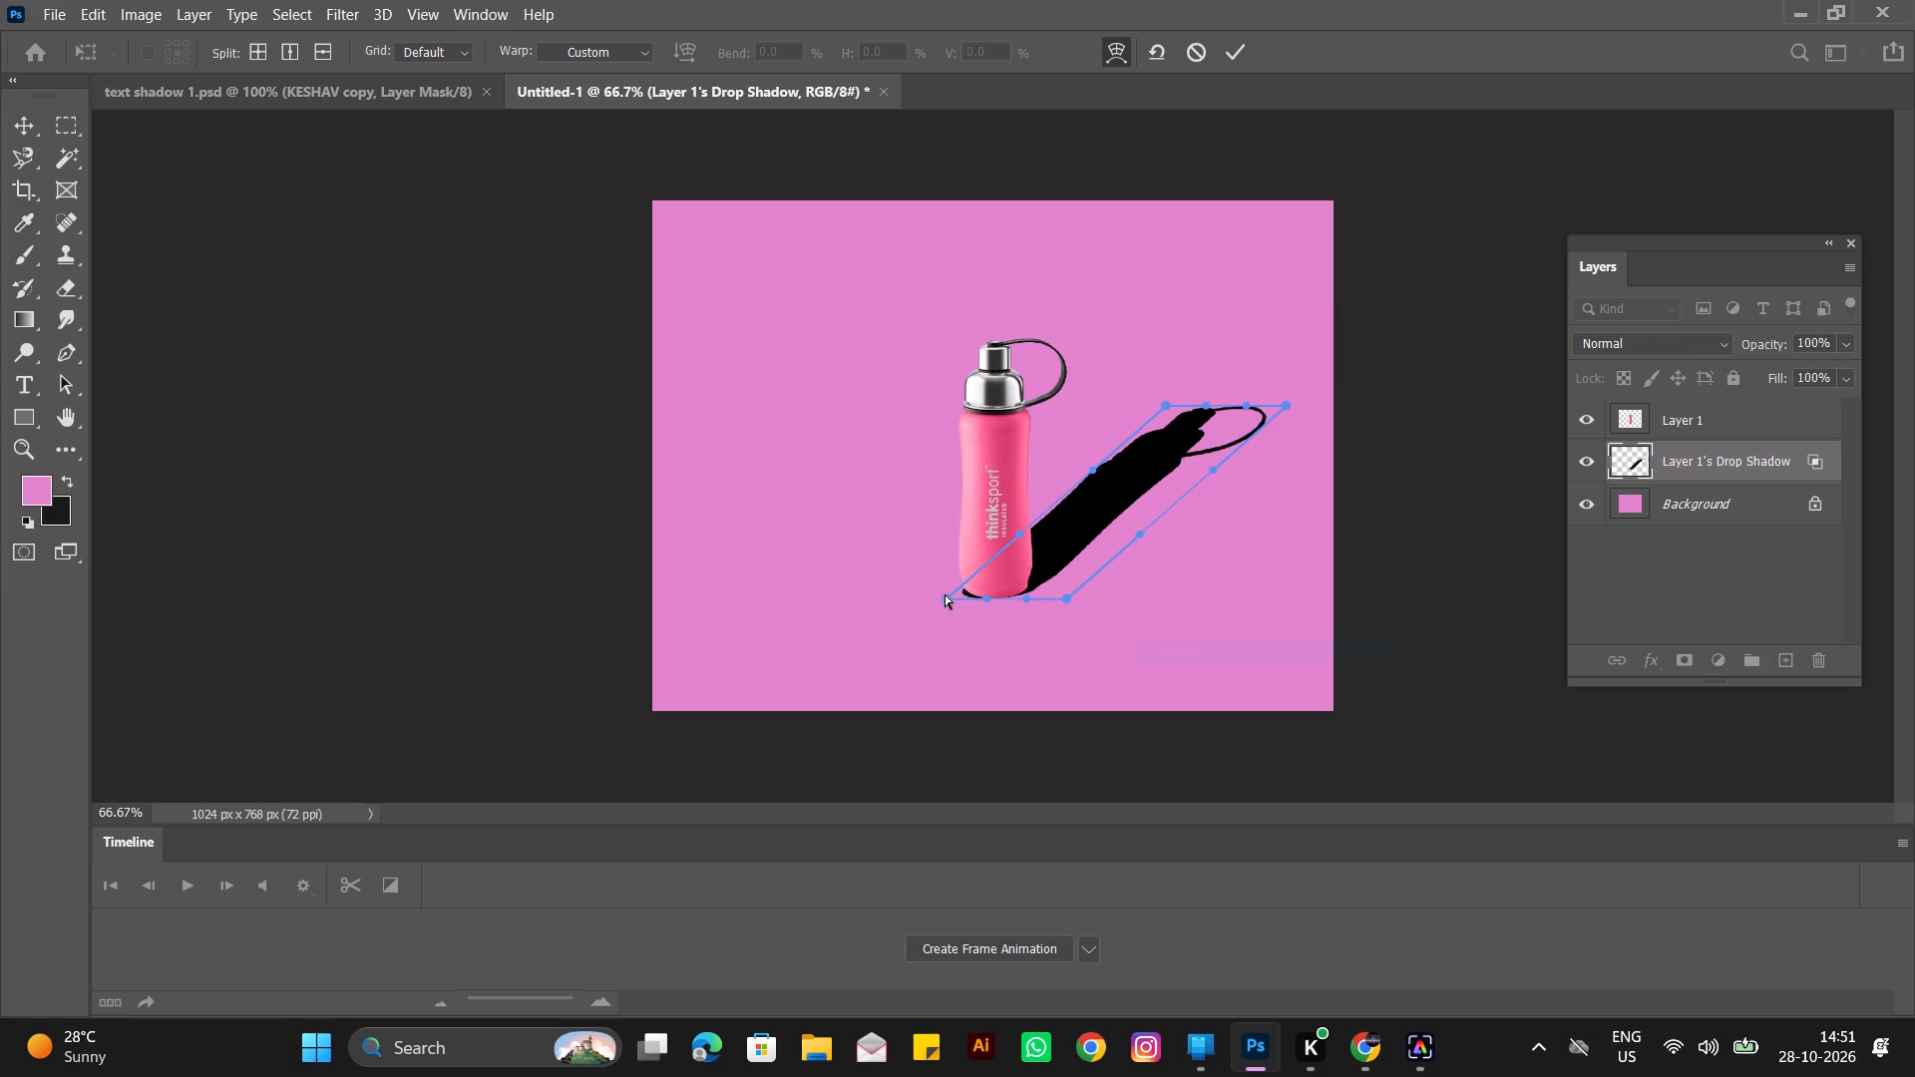
key("ctrl+plus")
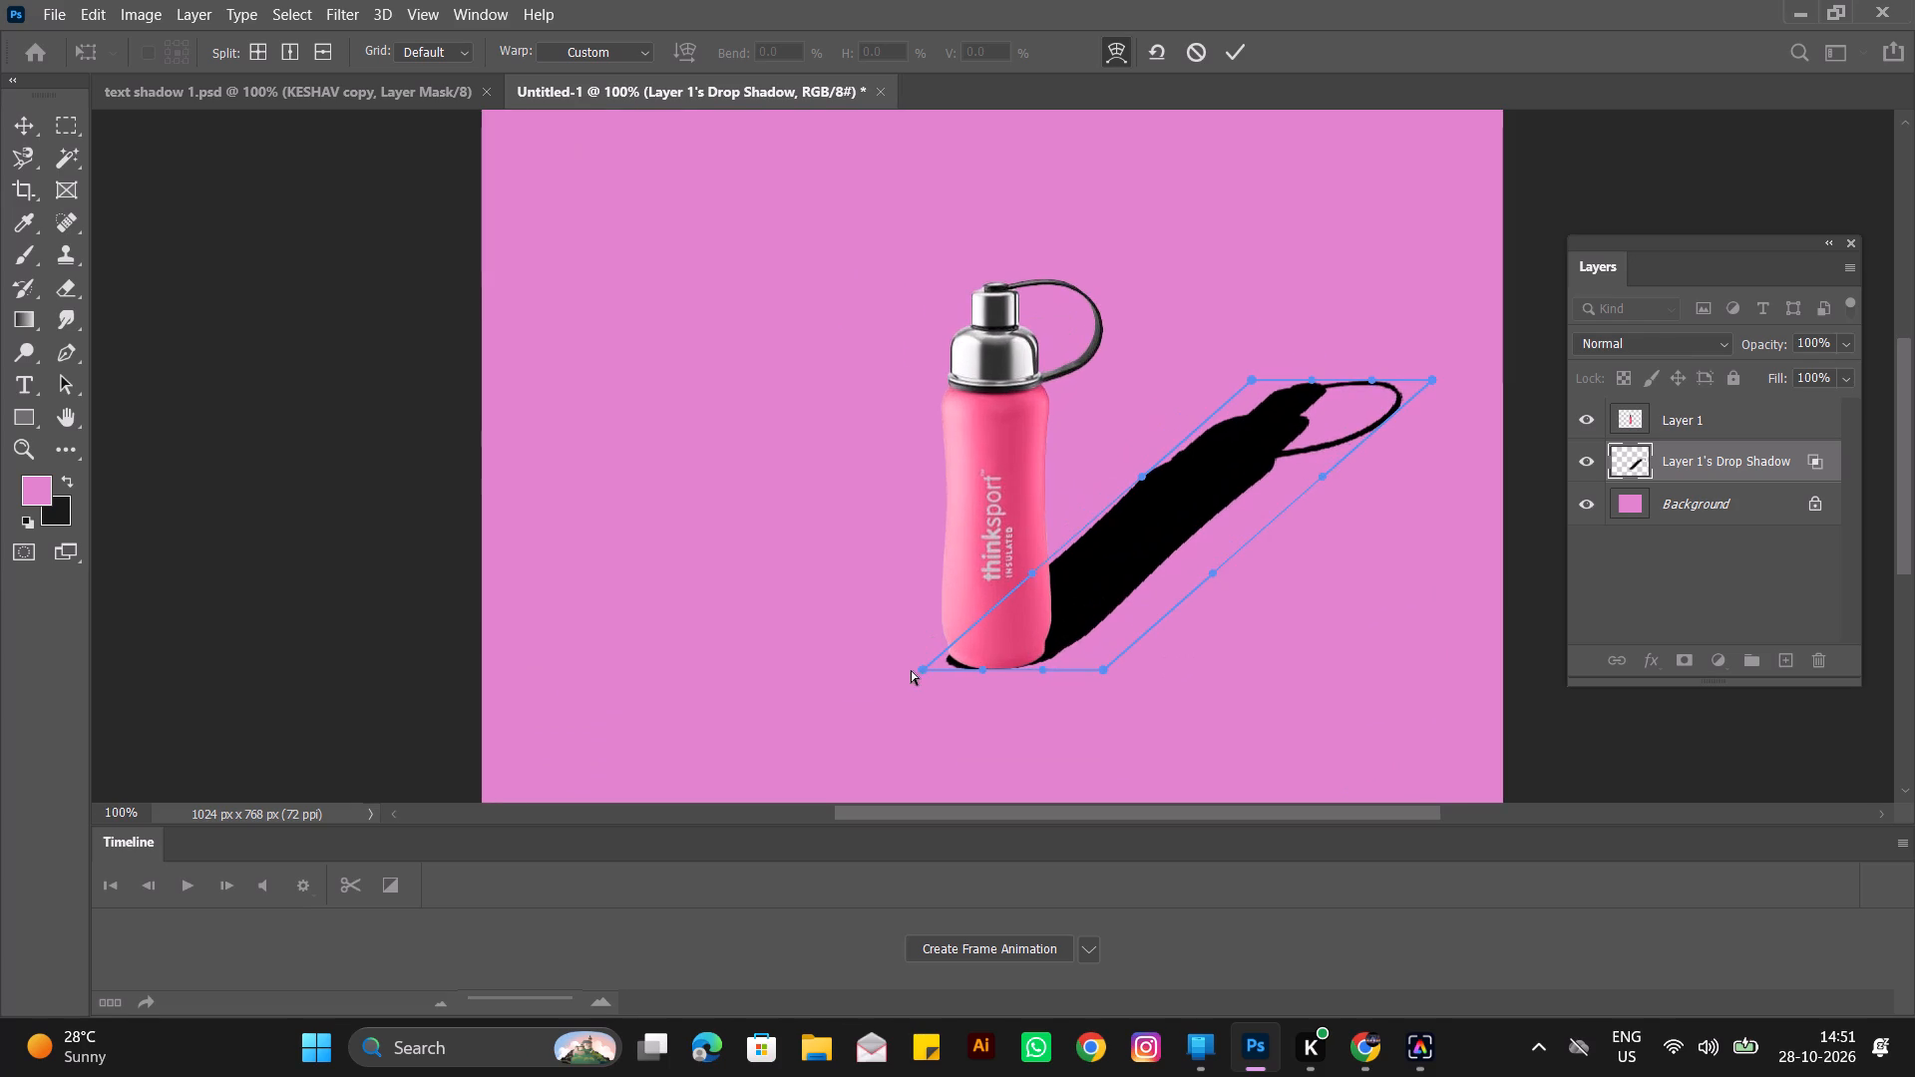
left_click(923, 670)
left_click_drag(923, 670, 930, 661)
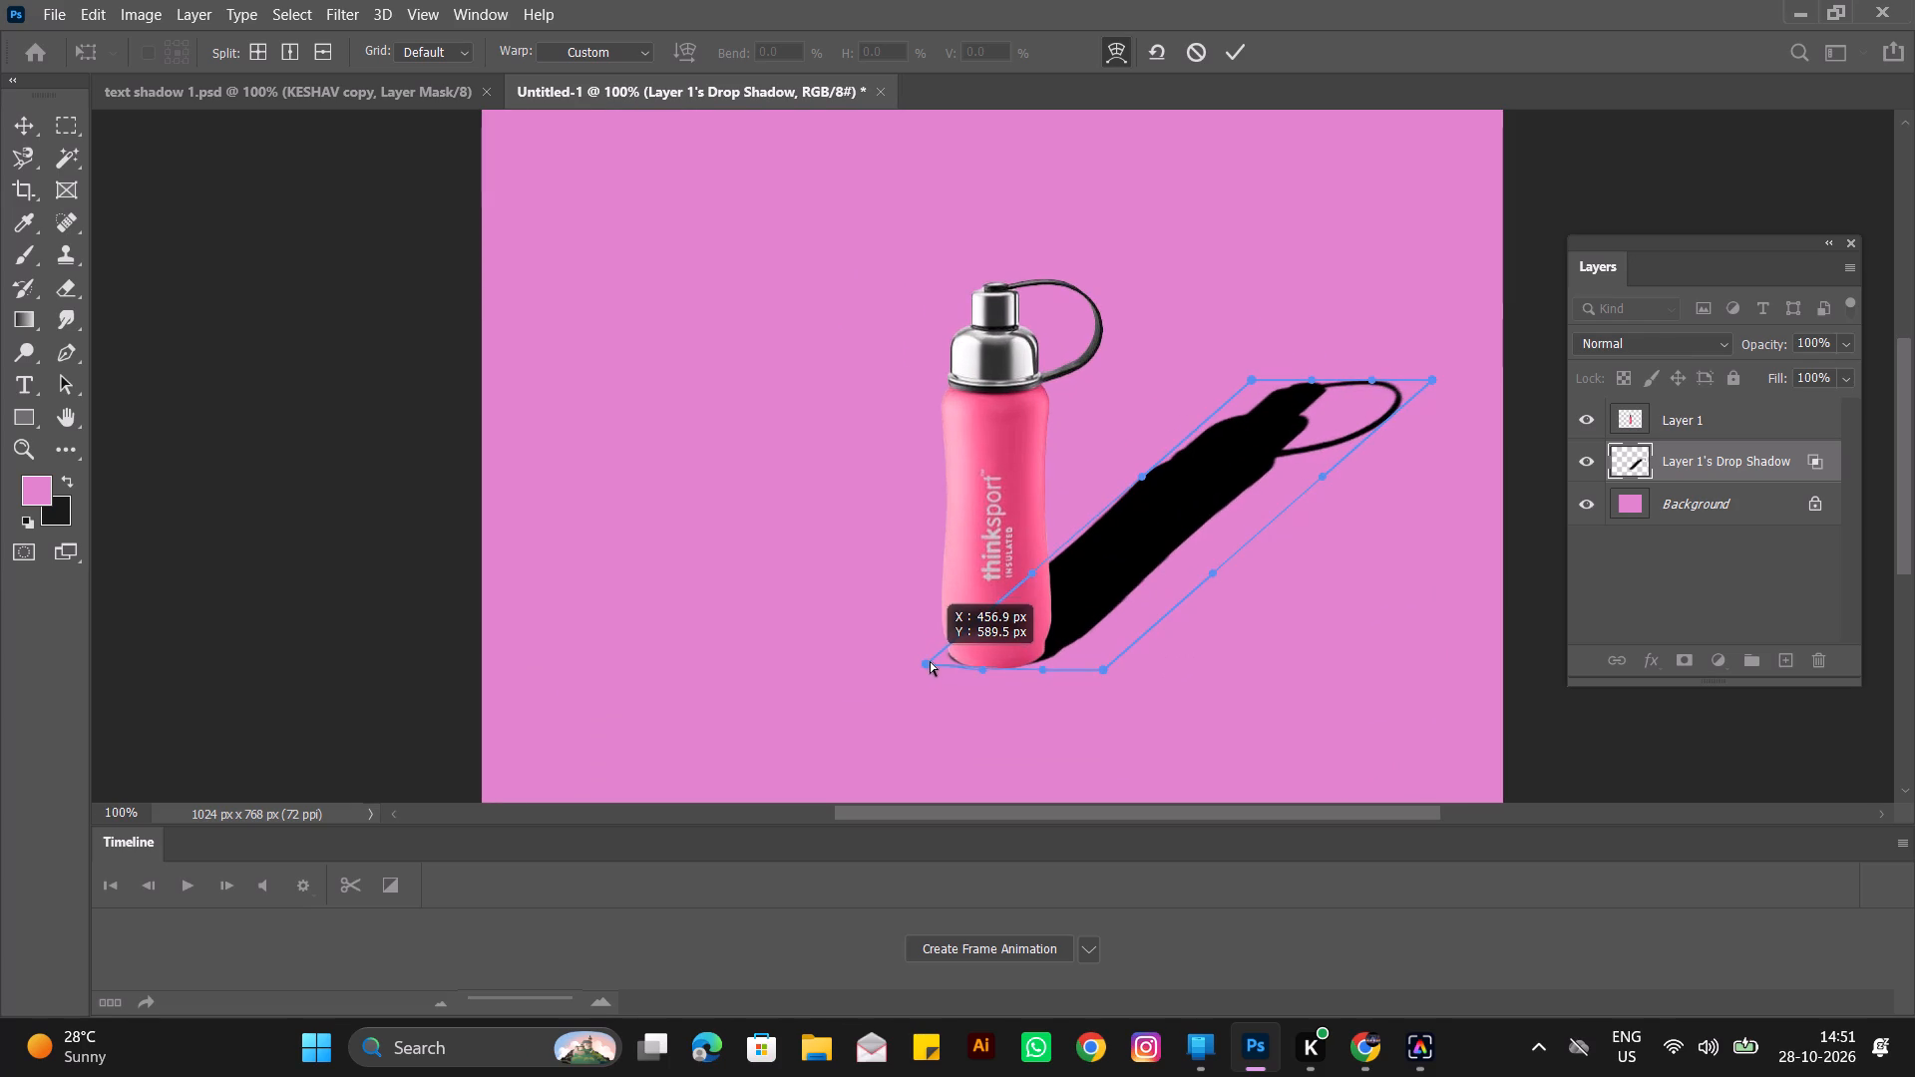
left_click_drag(930, 661, 928, 657)
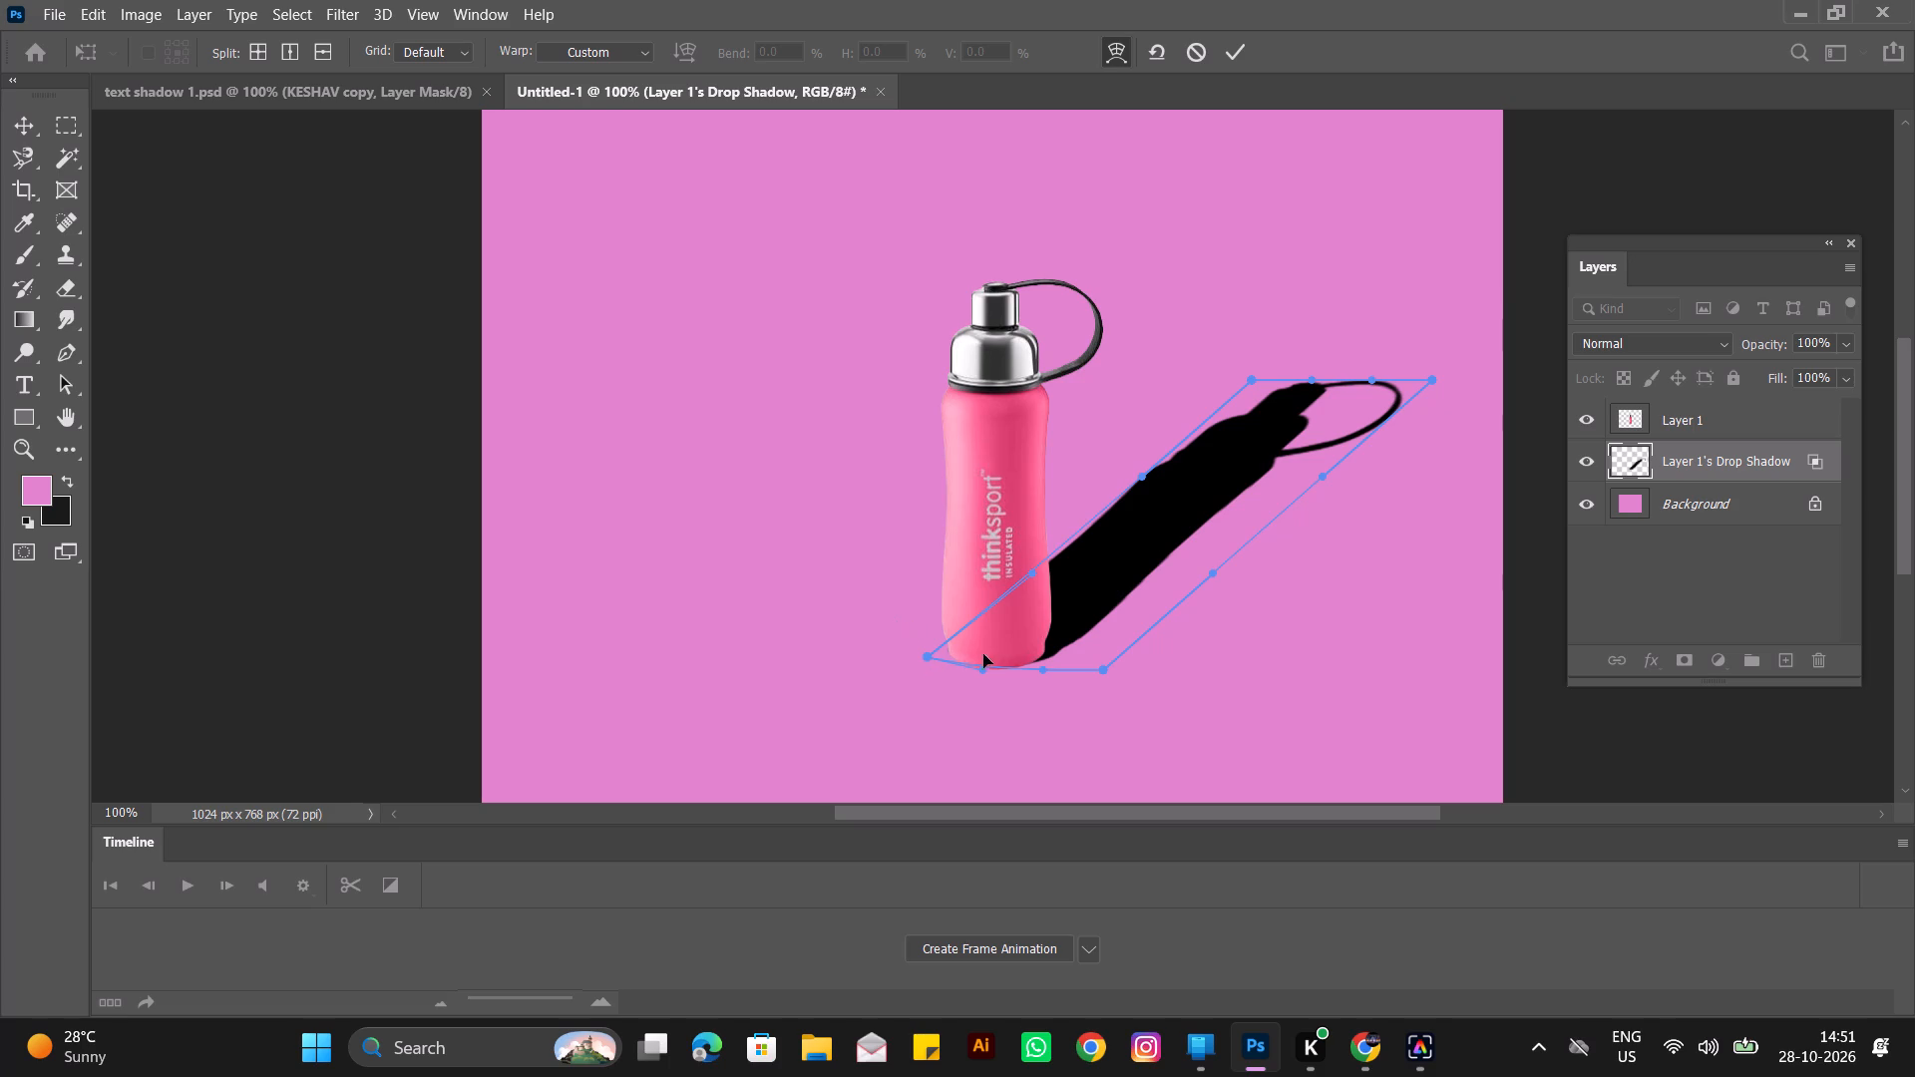
left_click(1041, 669)
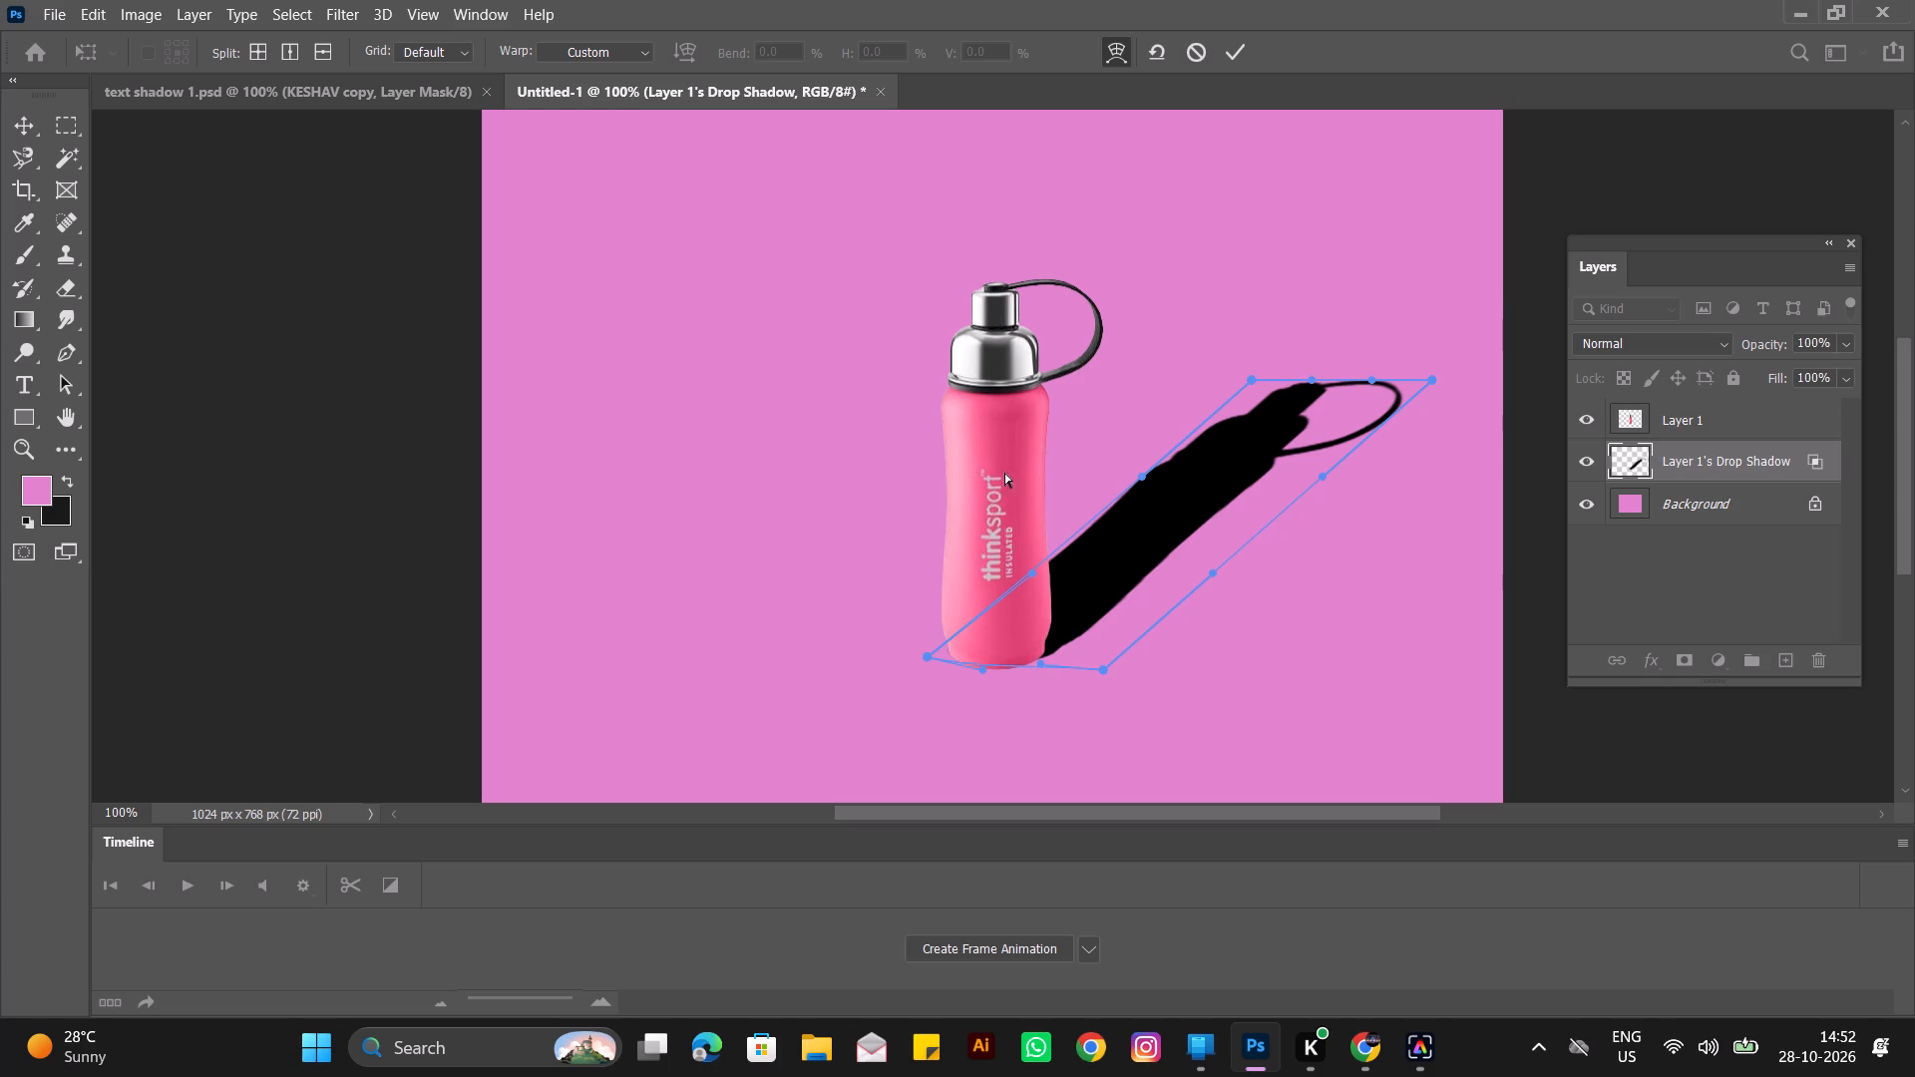
left_click(1237, 46)
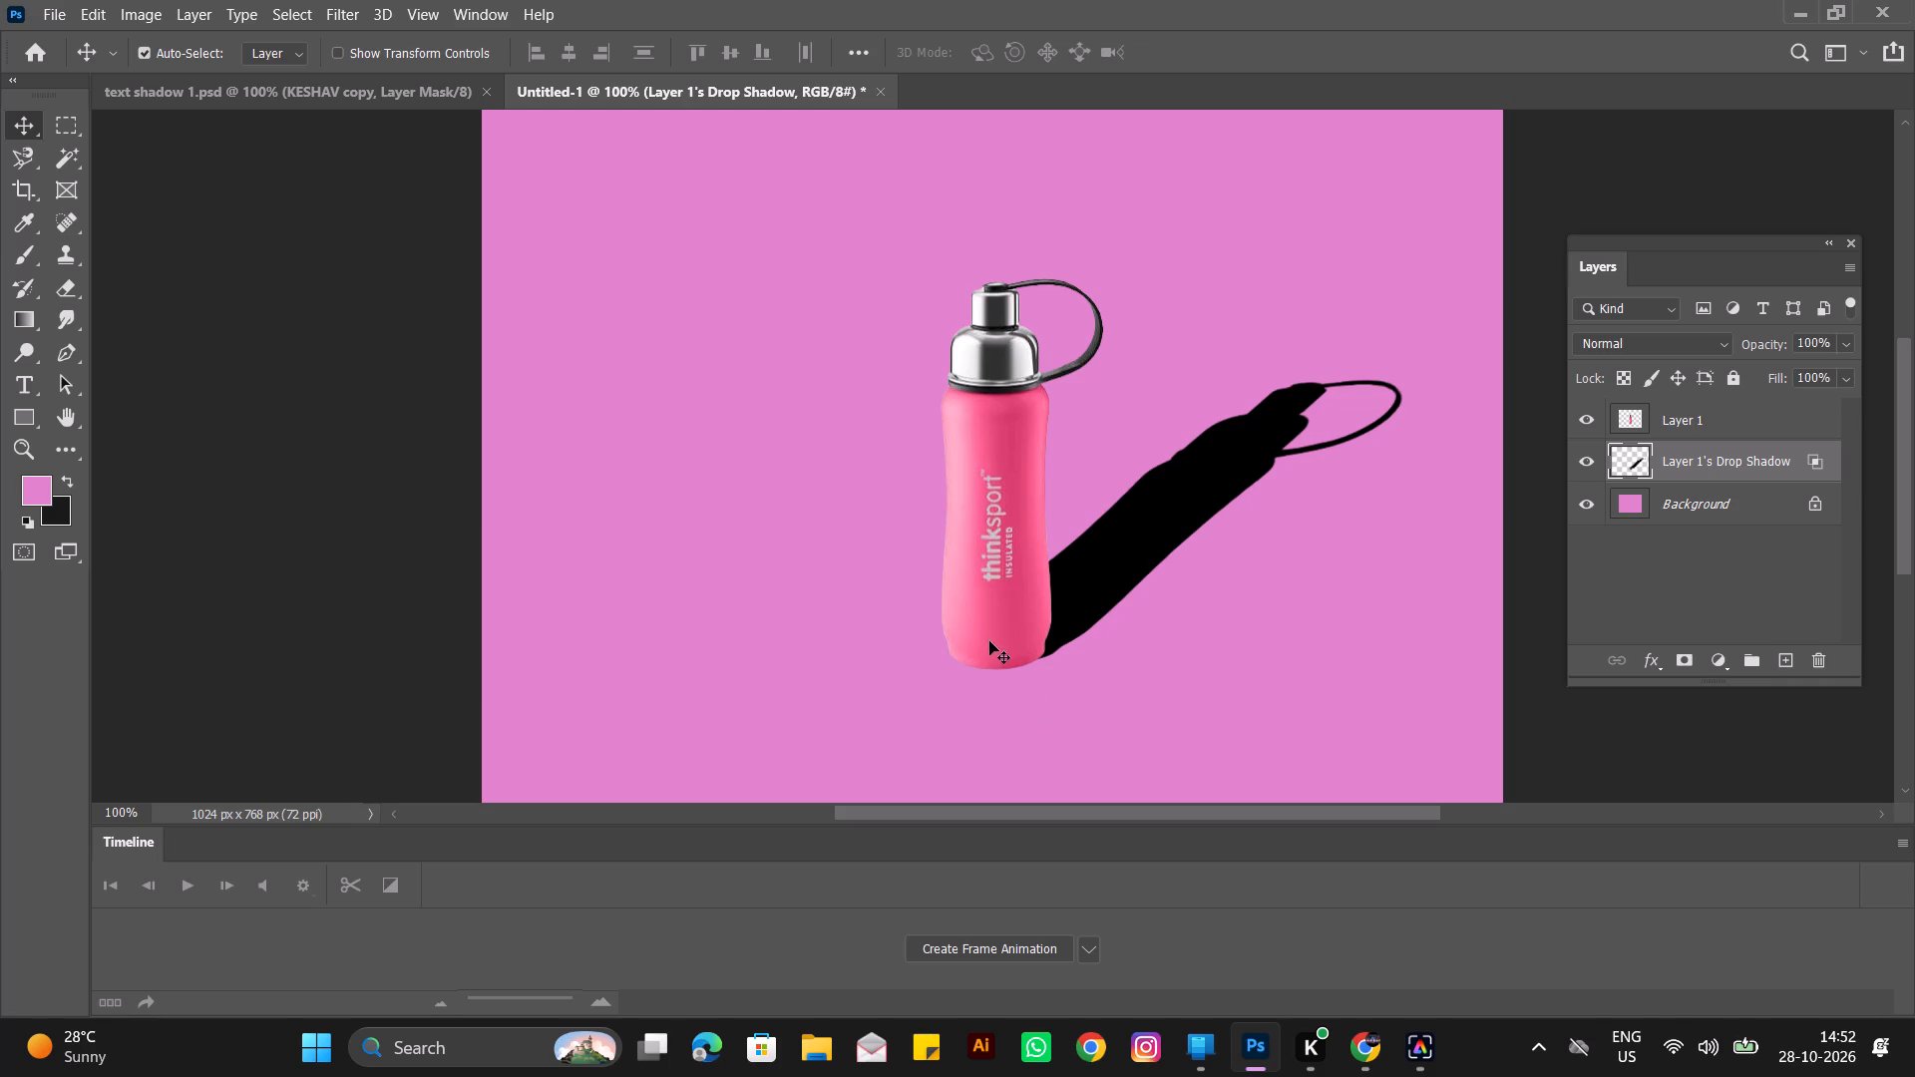
Apply a Gaussian Blur with a 4-pixel radius to the bottle's drop shadow layer.
left_click(334, 15)
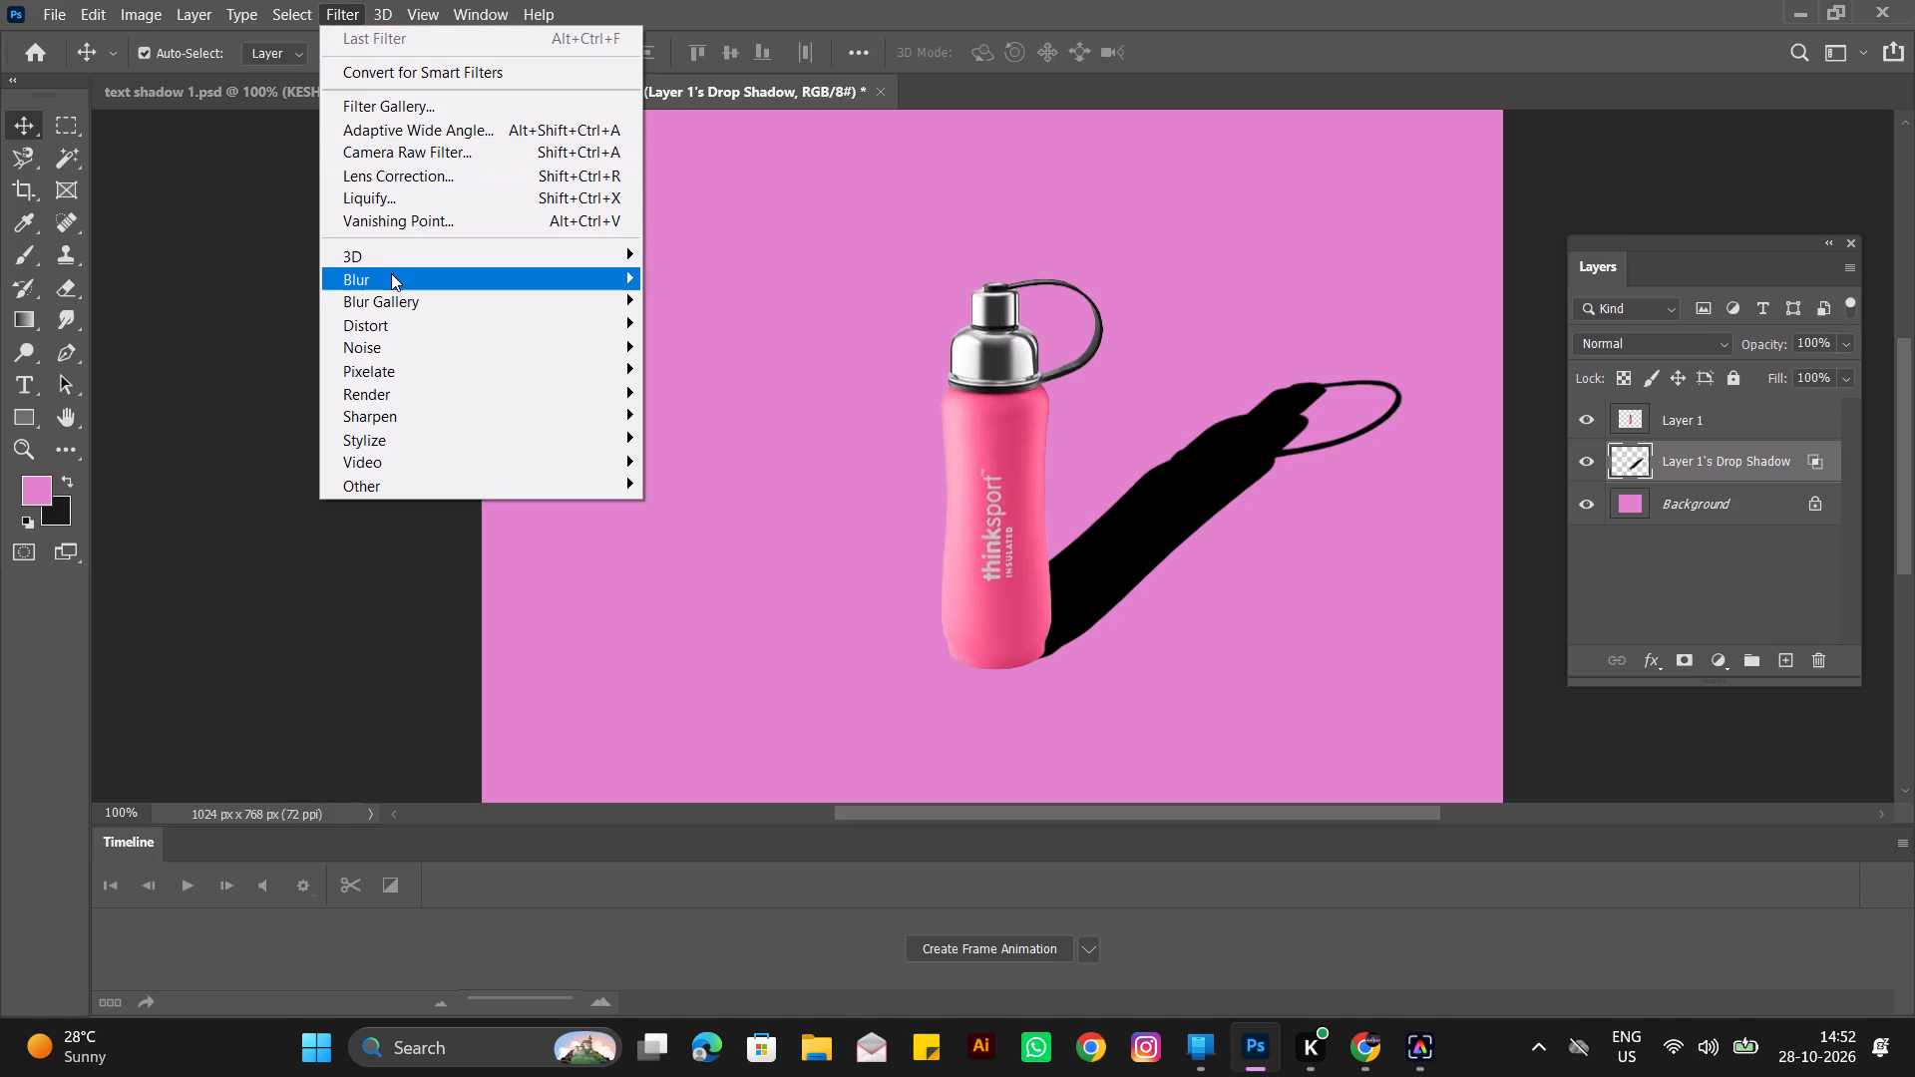
left_click(391, 273)
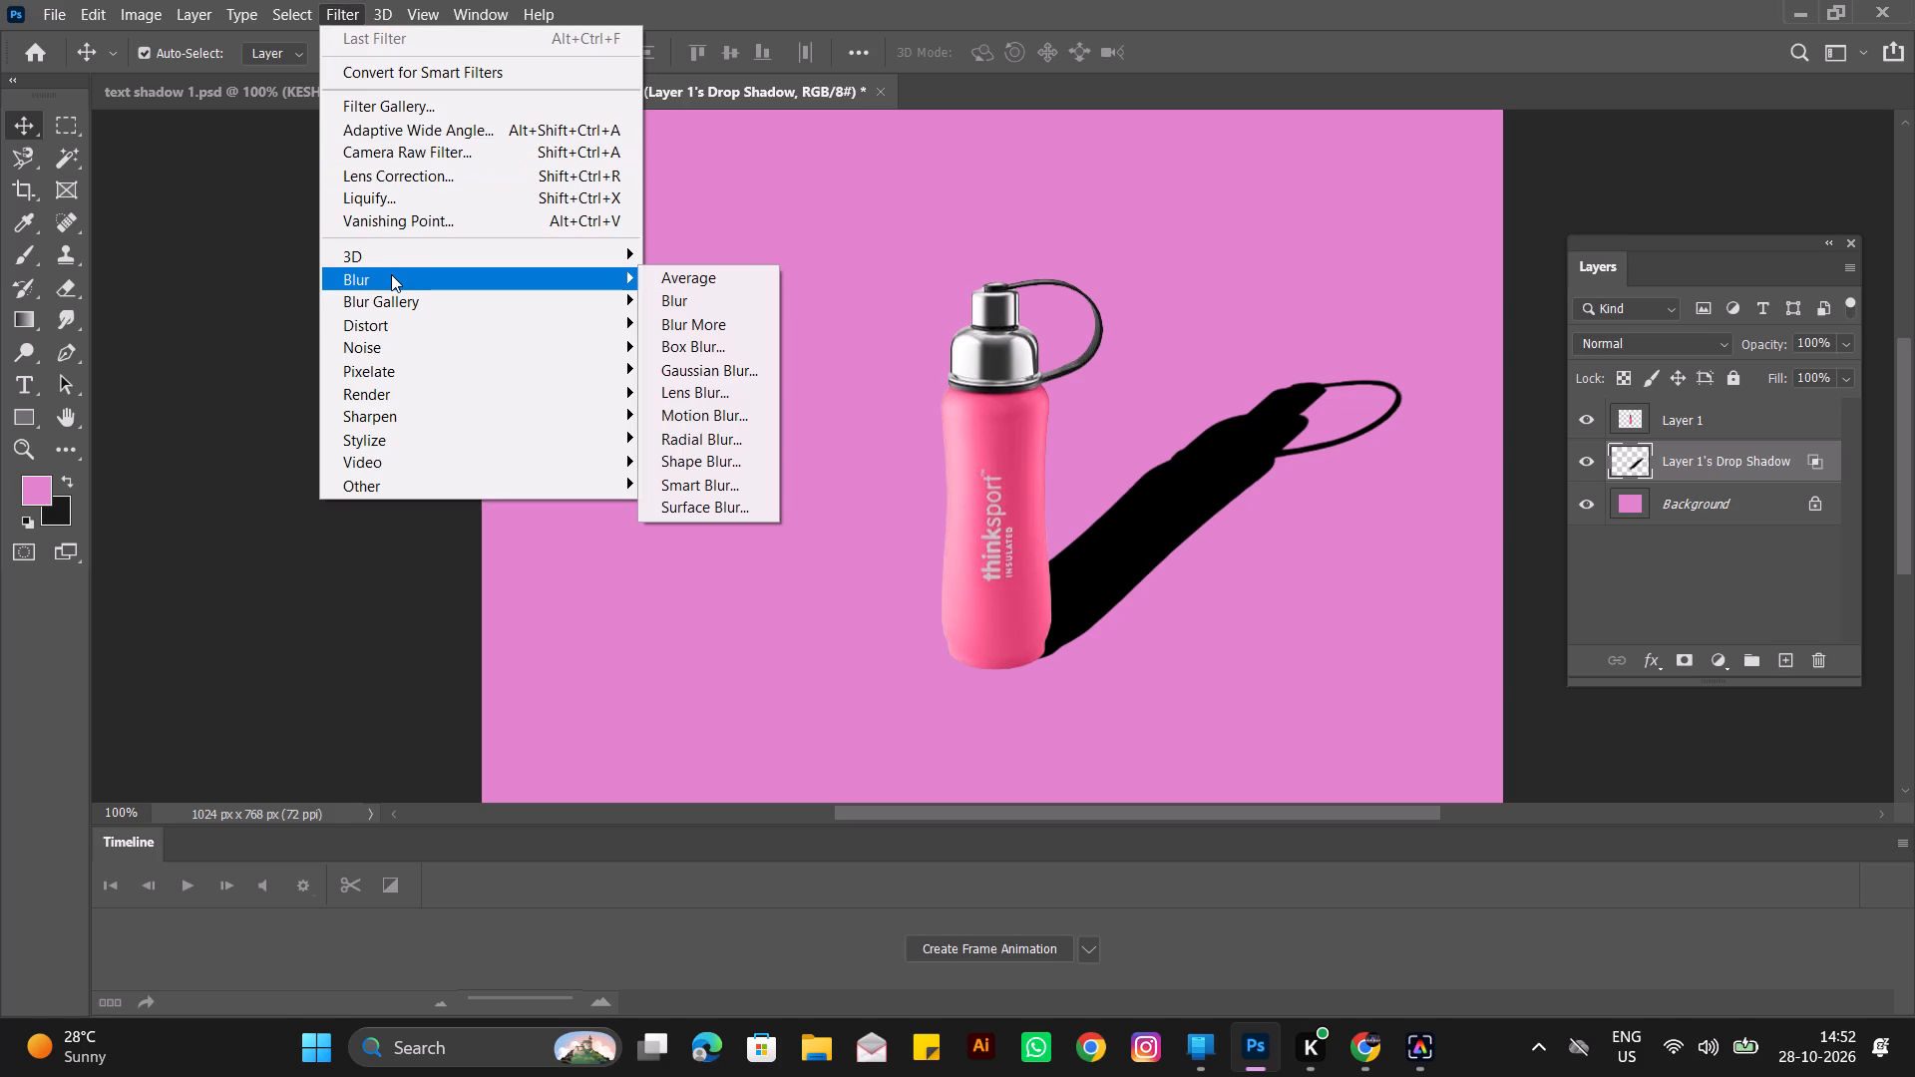
left_click(693, 365)
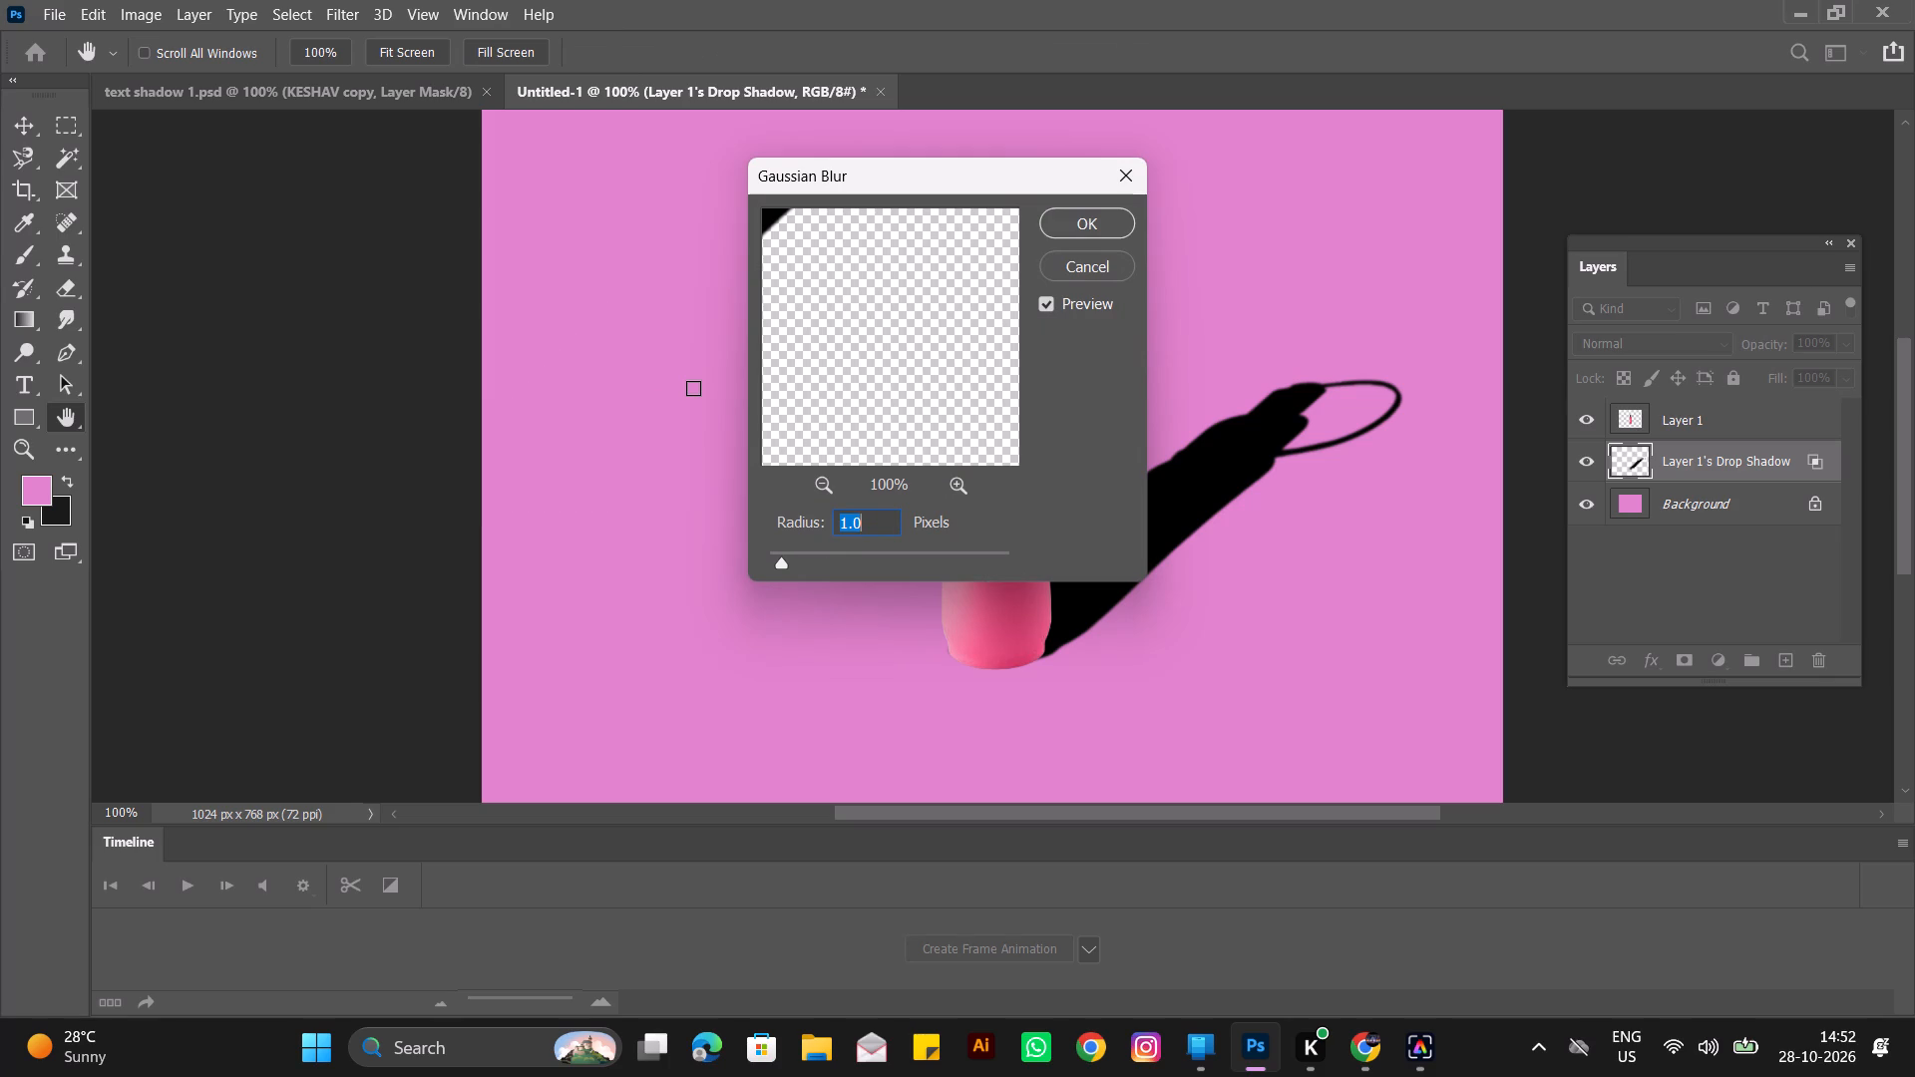
key("5")
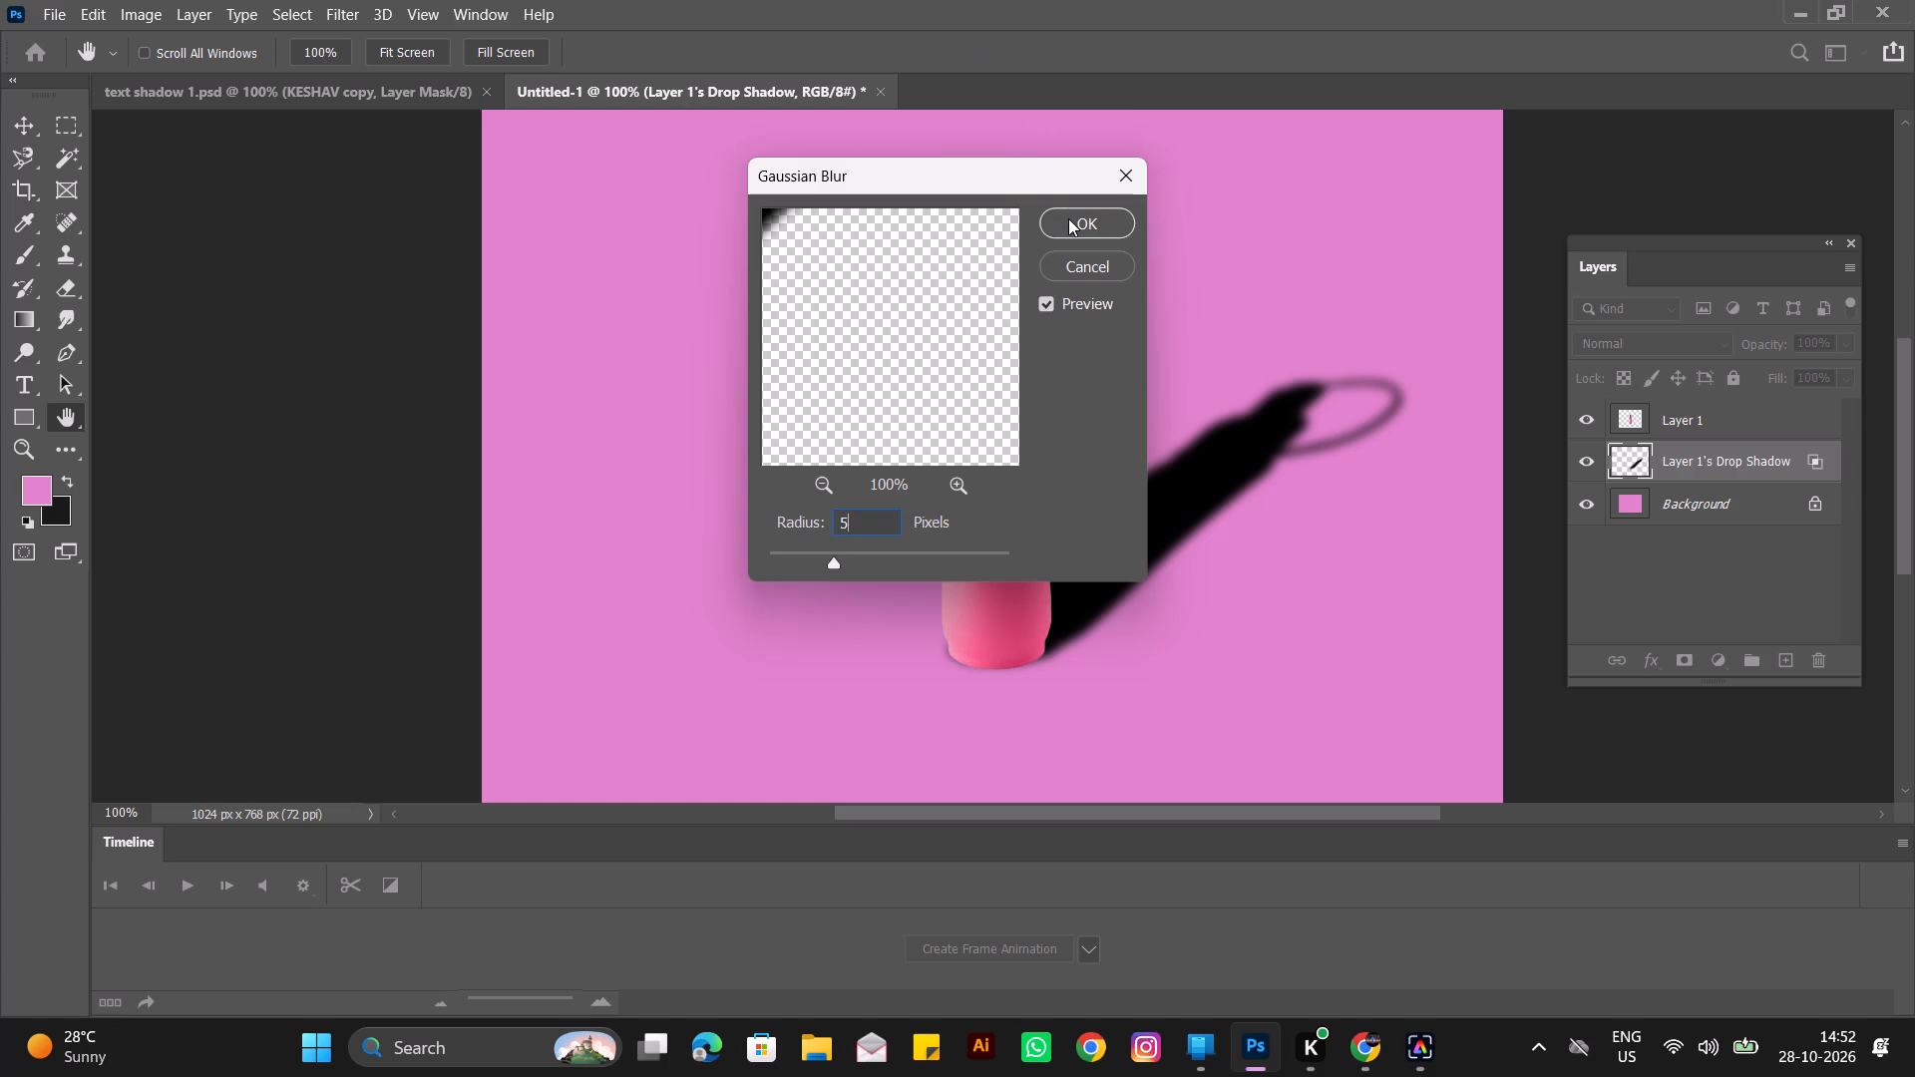
key("BackSpace")
key("4")
key("BackSpace")
key("1")
key("BackSpace")
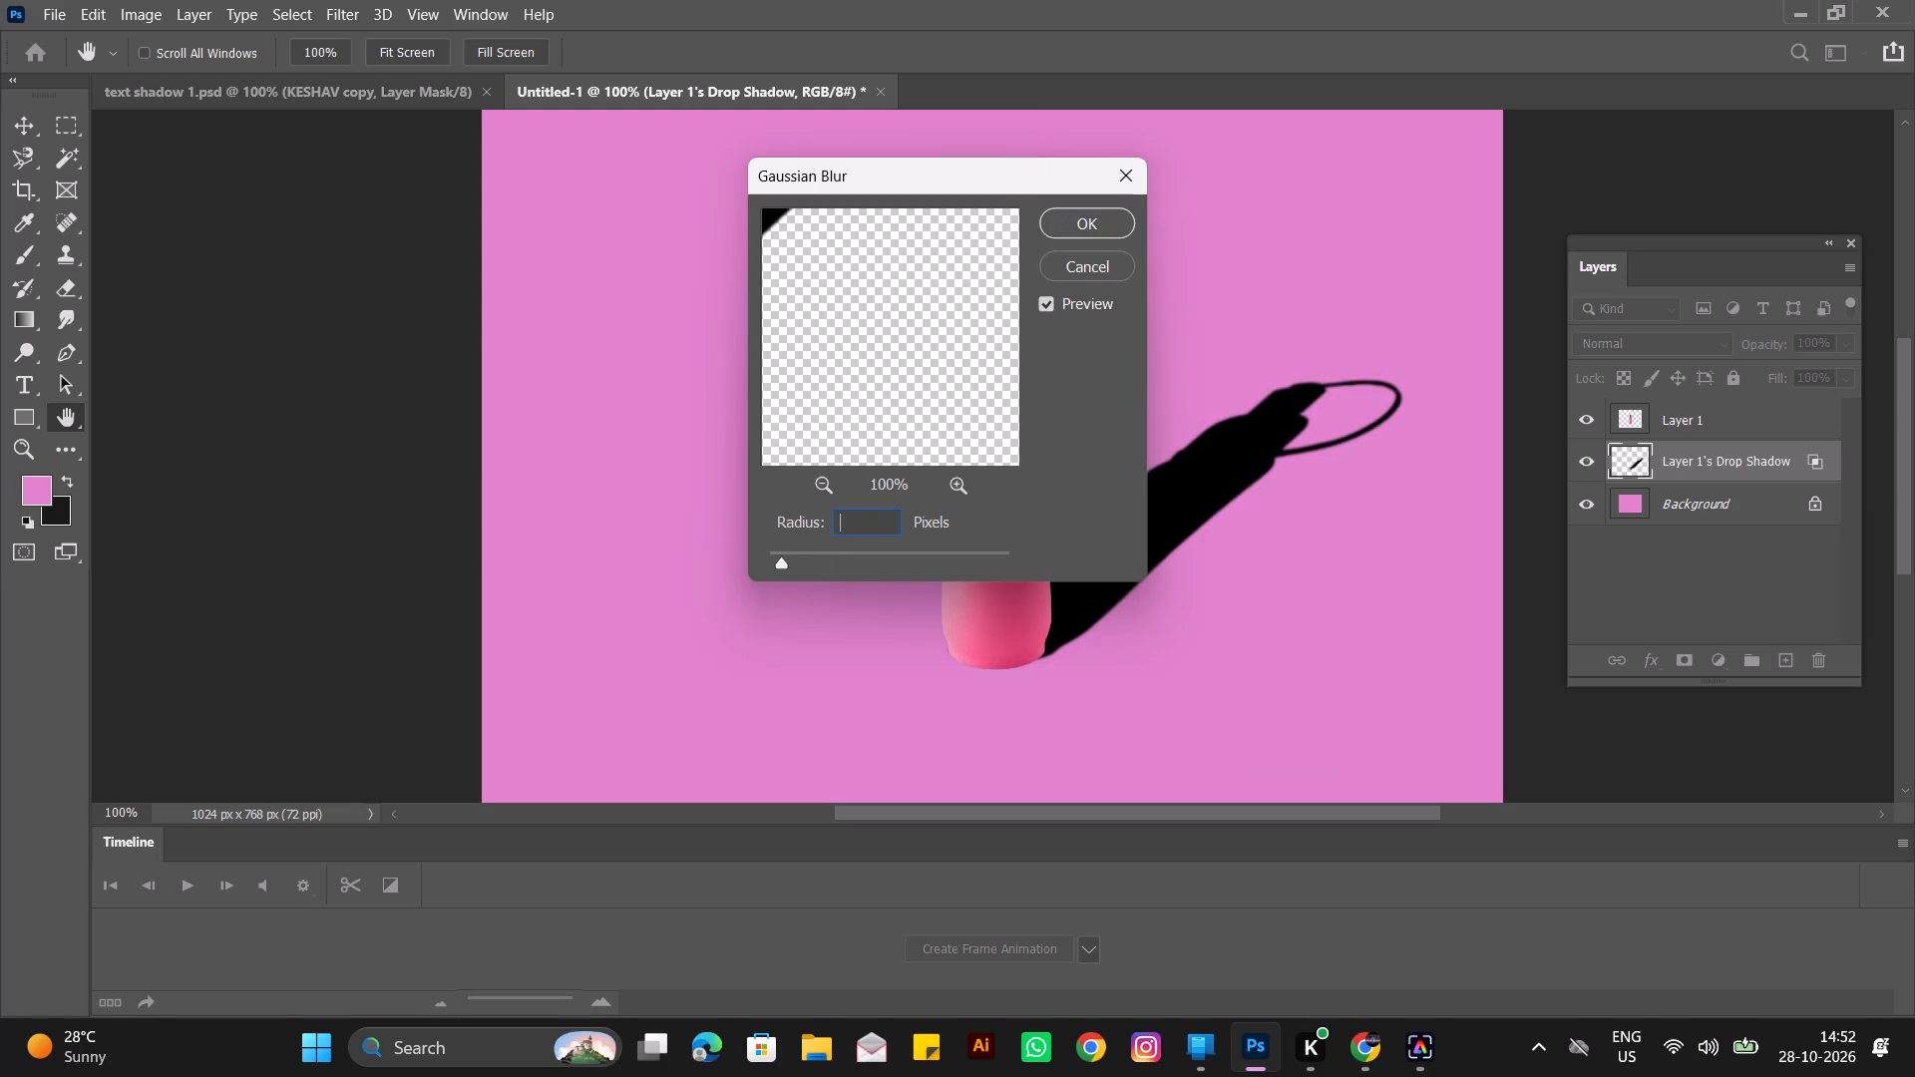
key("4")
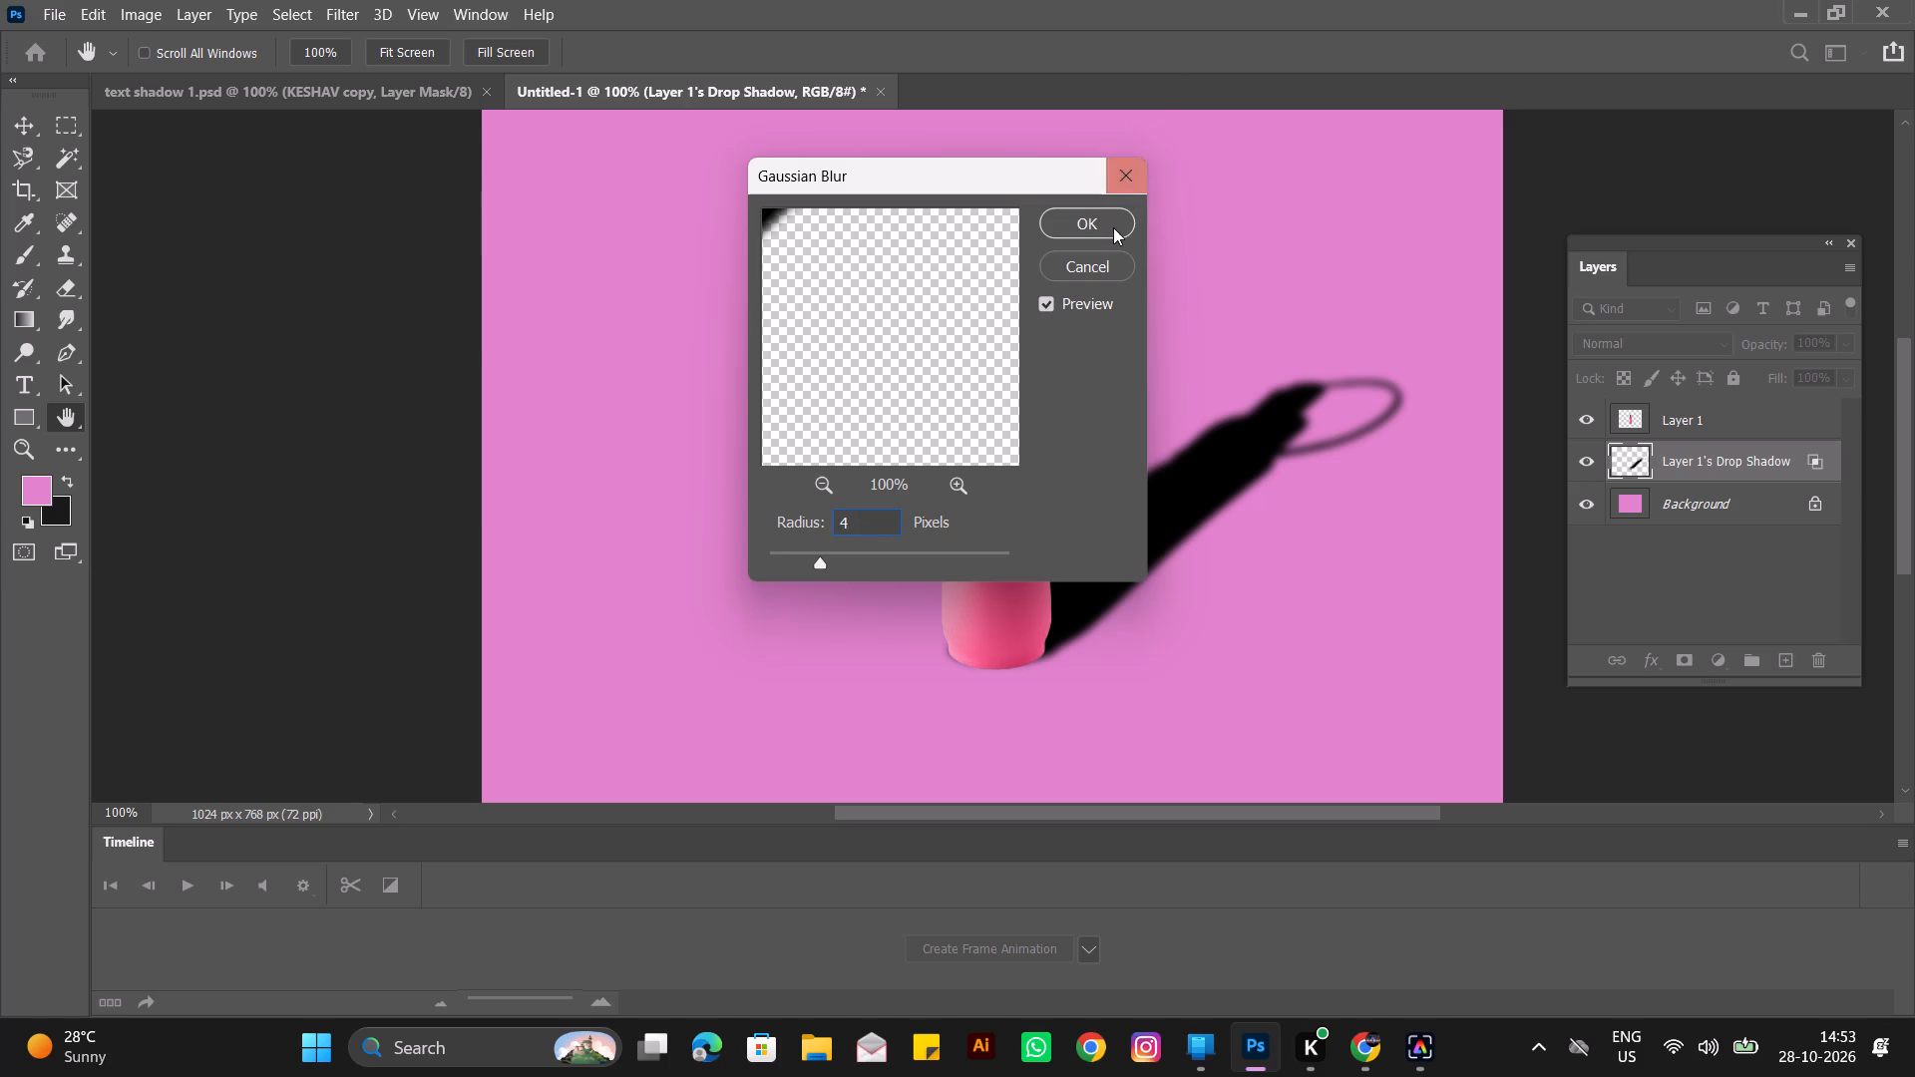
left_click(1113, 227)
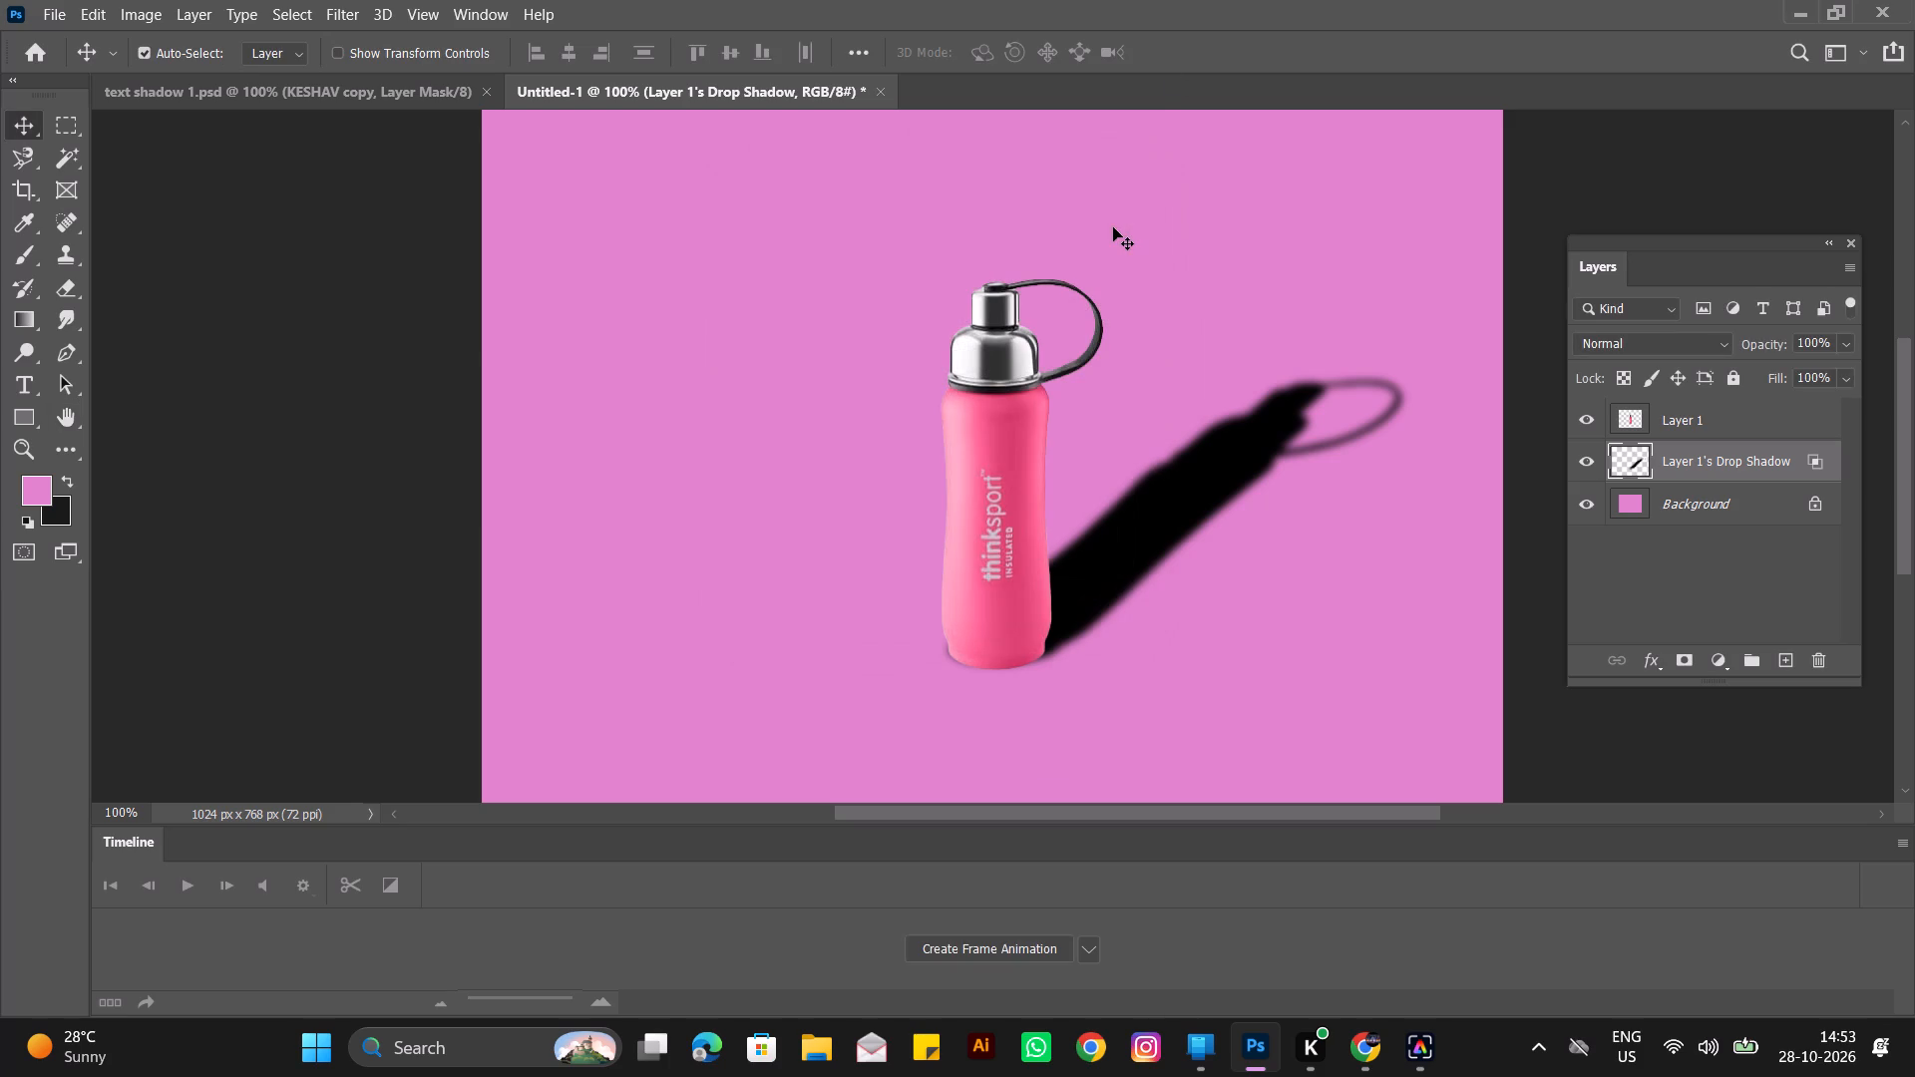
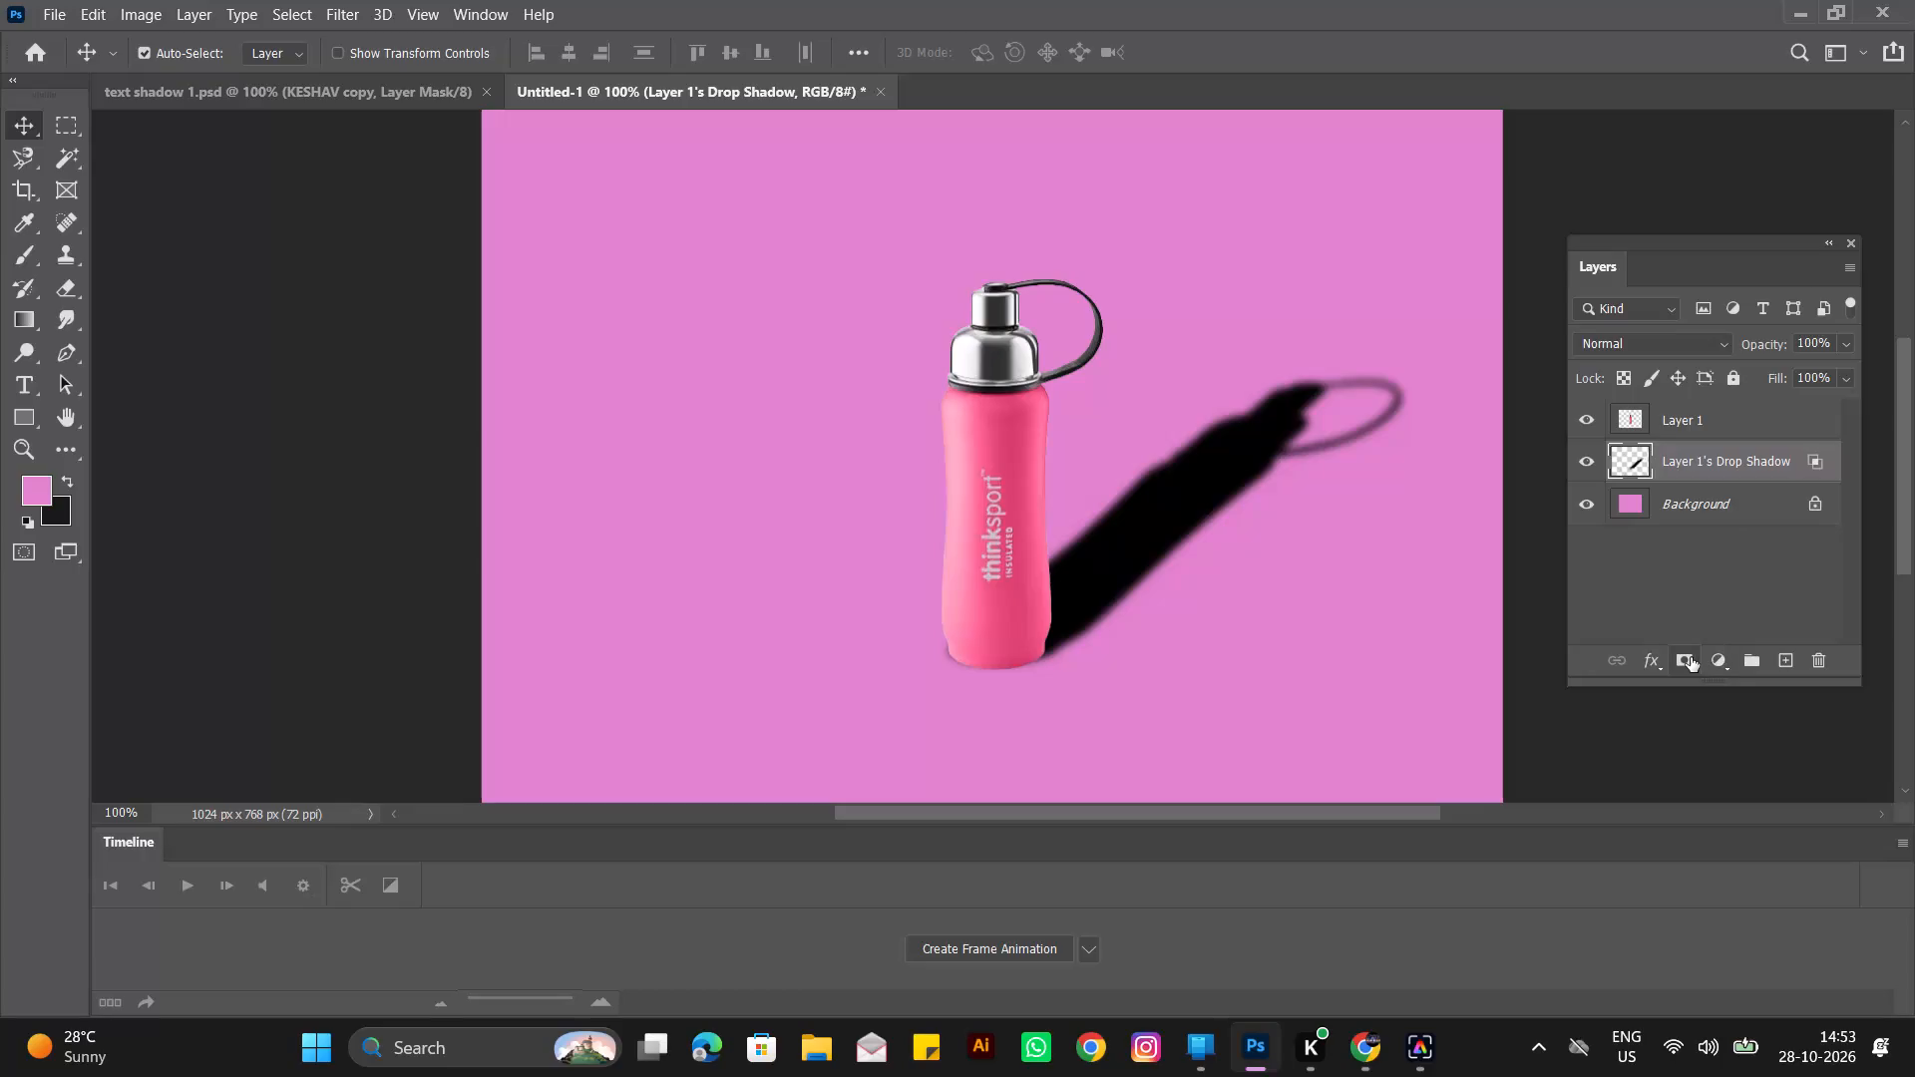
Add a layer mask to the drop shadow layer and fade the shadow's far end with black-to-white linear gradients at 90% opacity.
left_click(1691, 657)
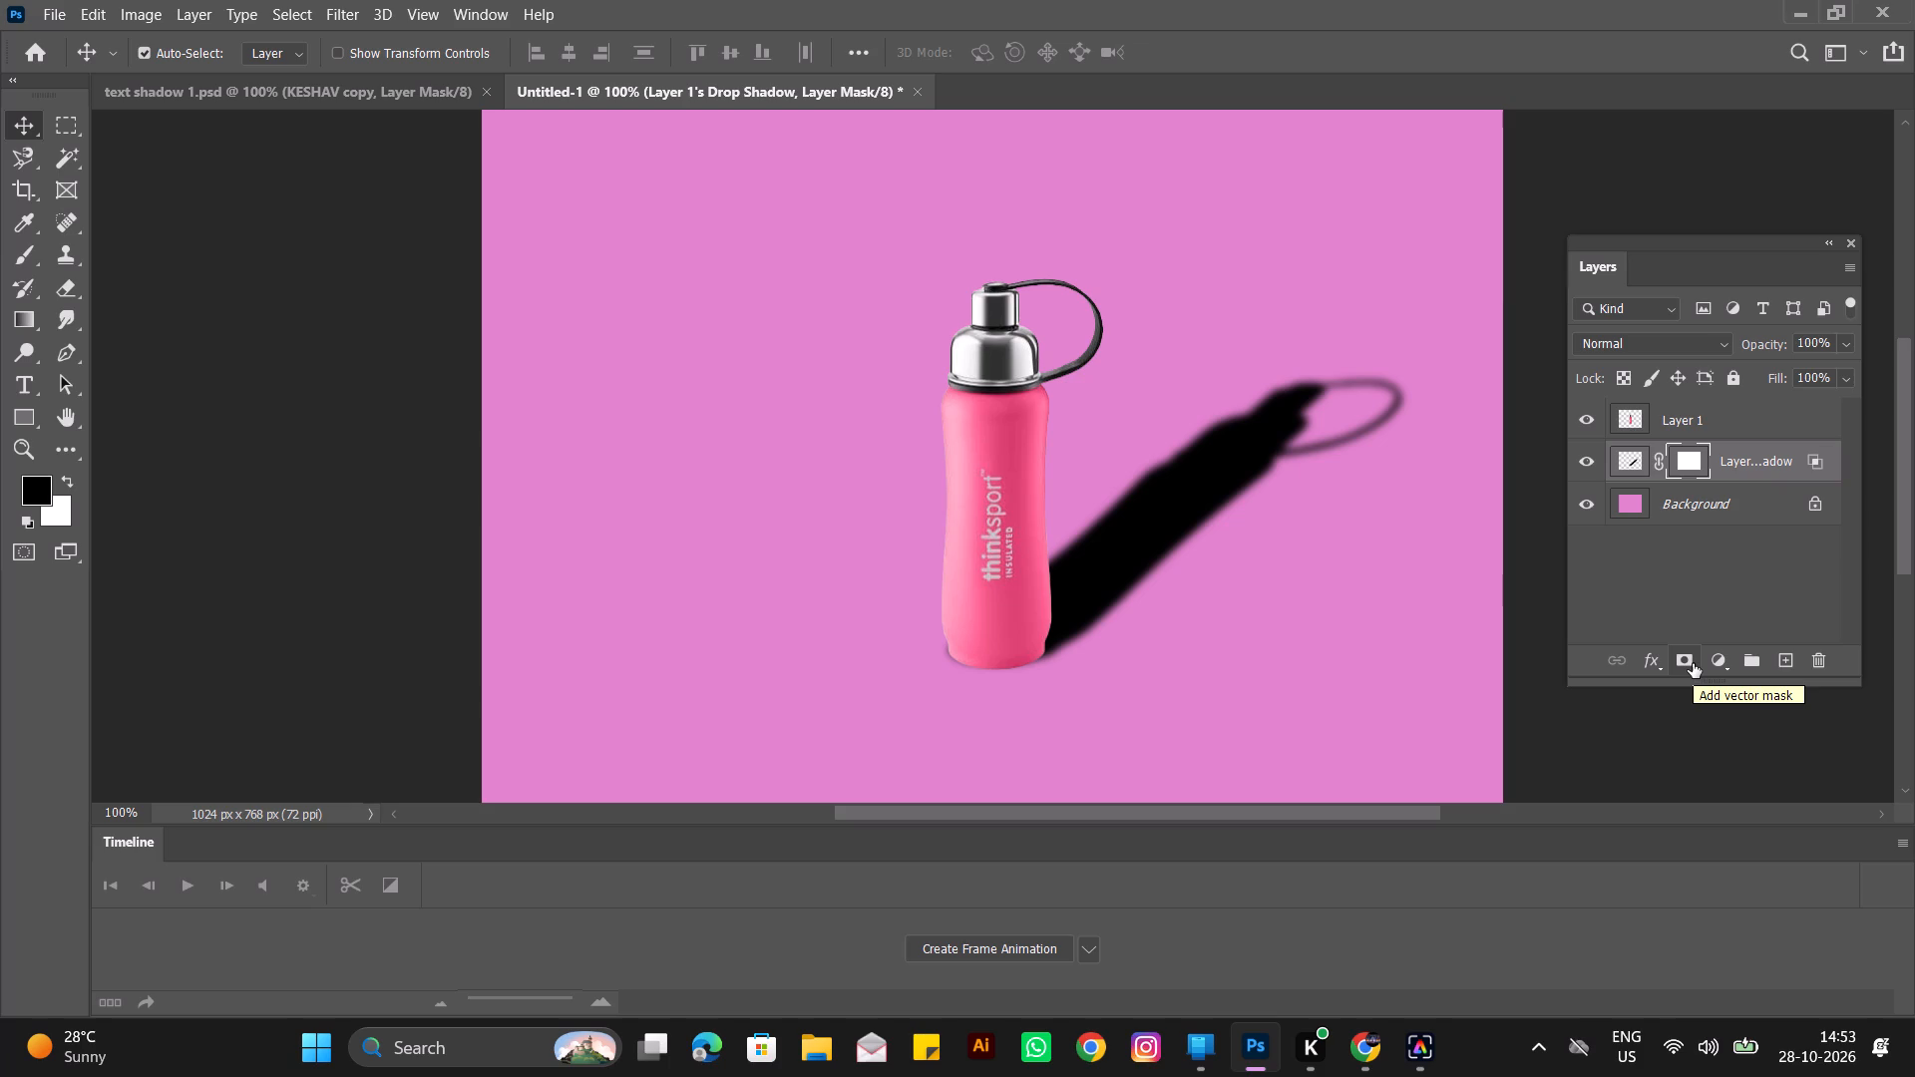
left_click(21, 309)
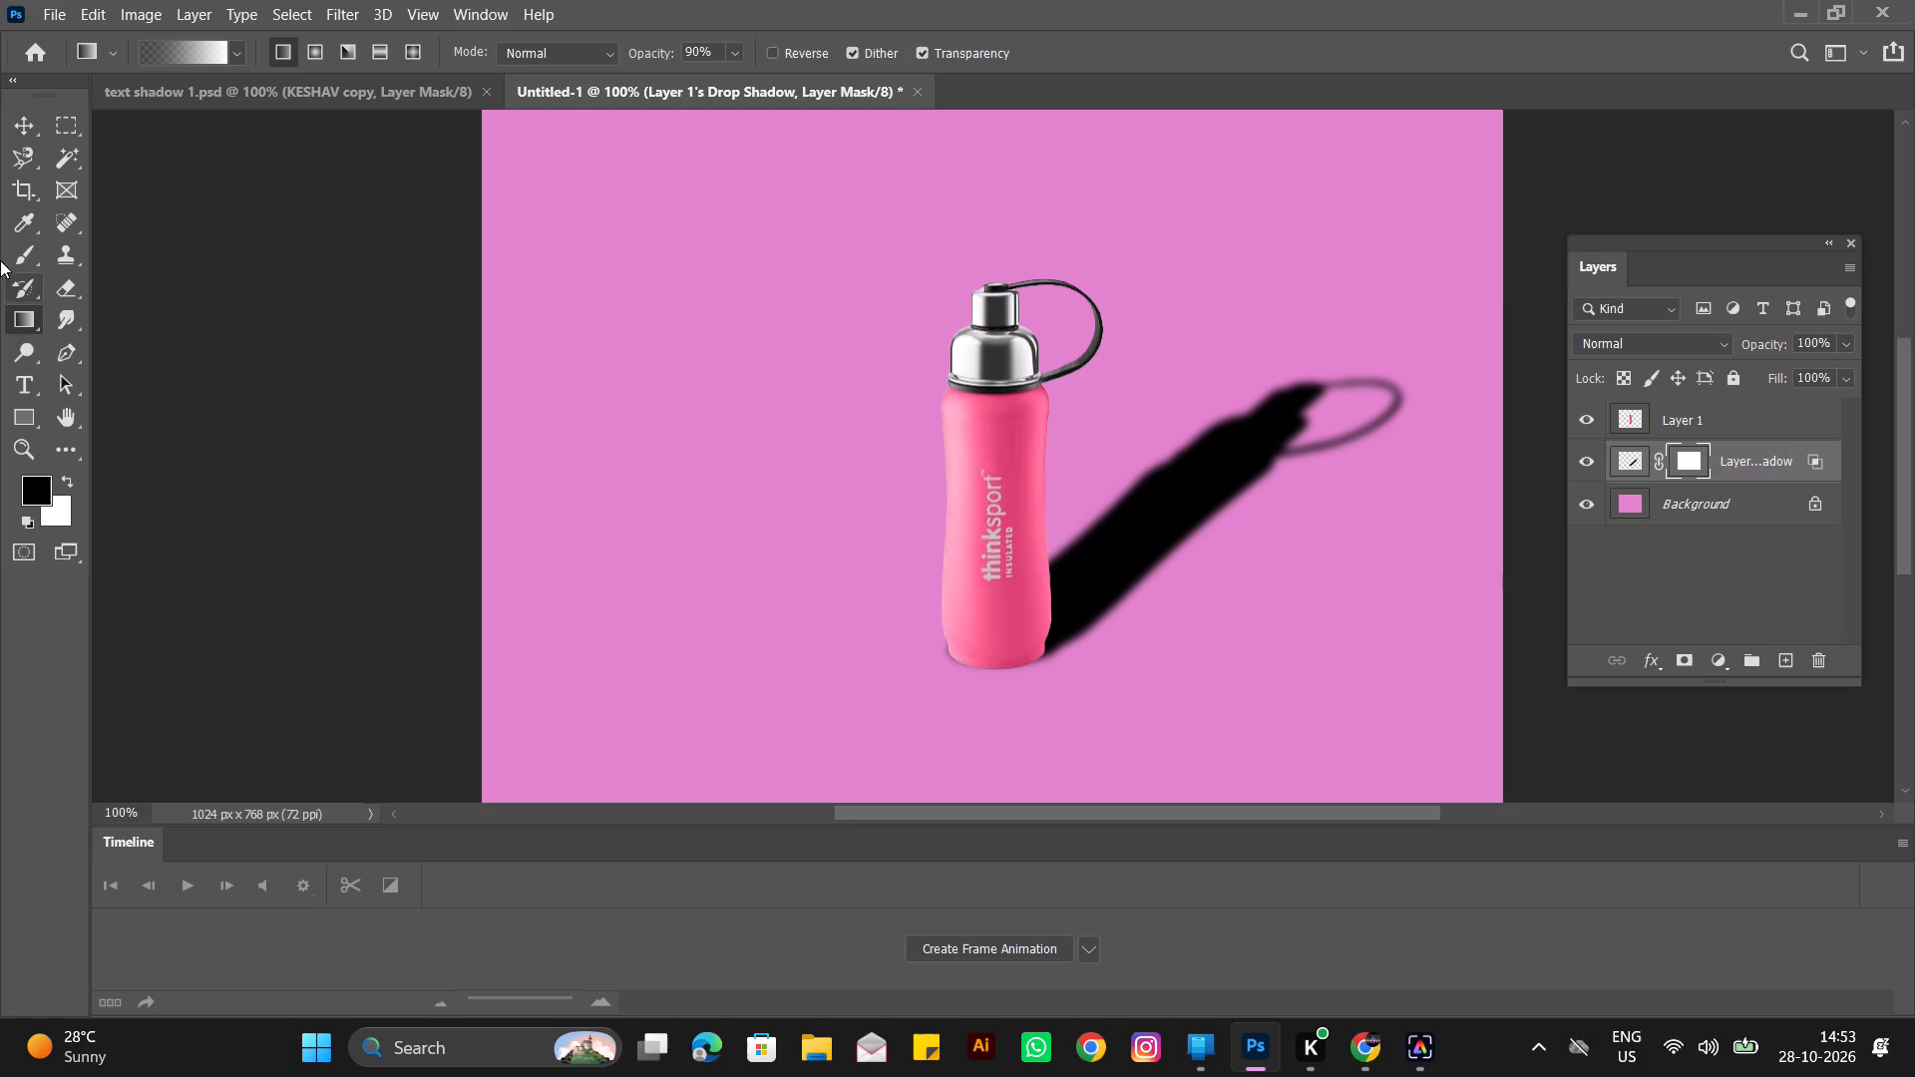
left_click(234, 52)
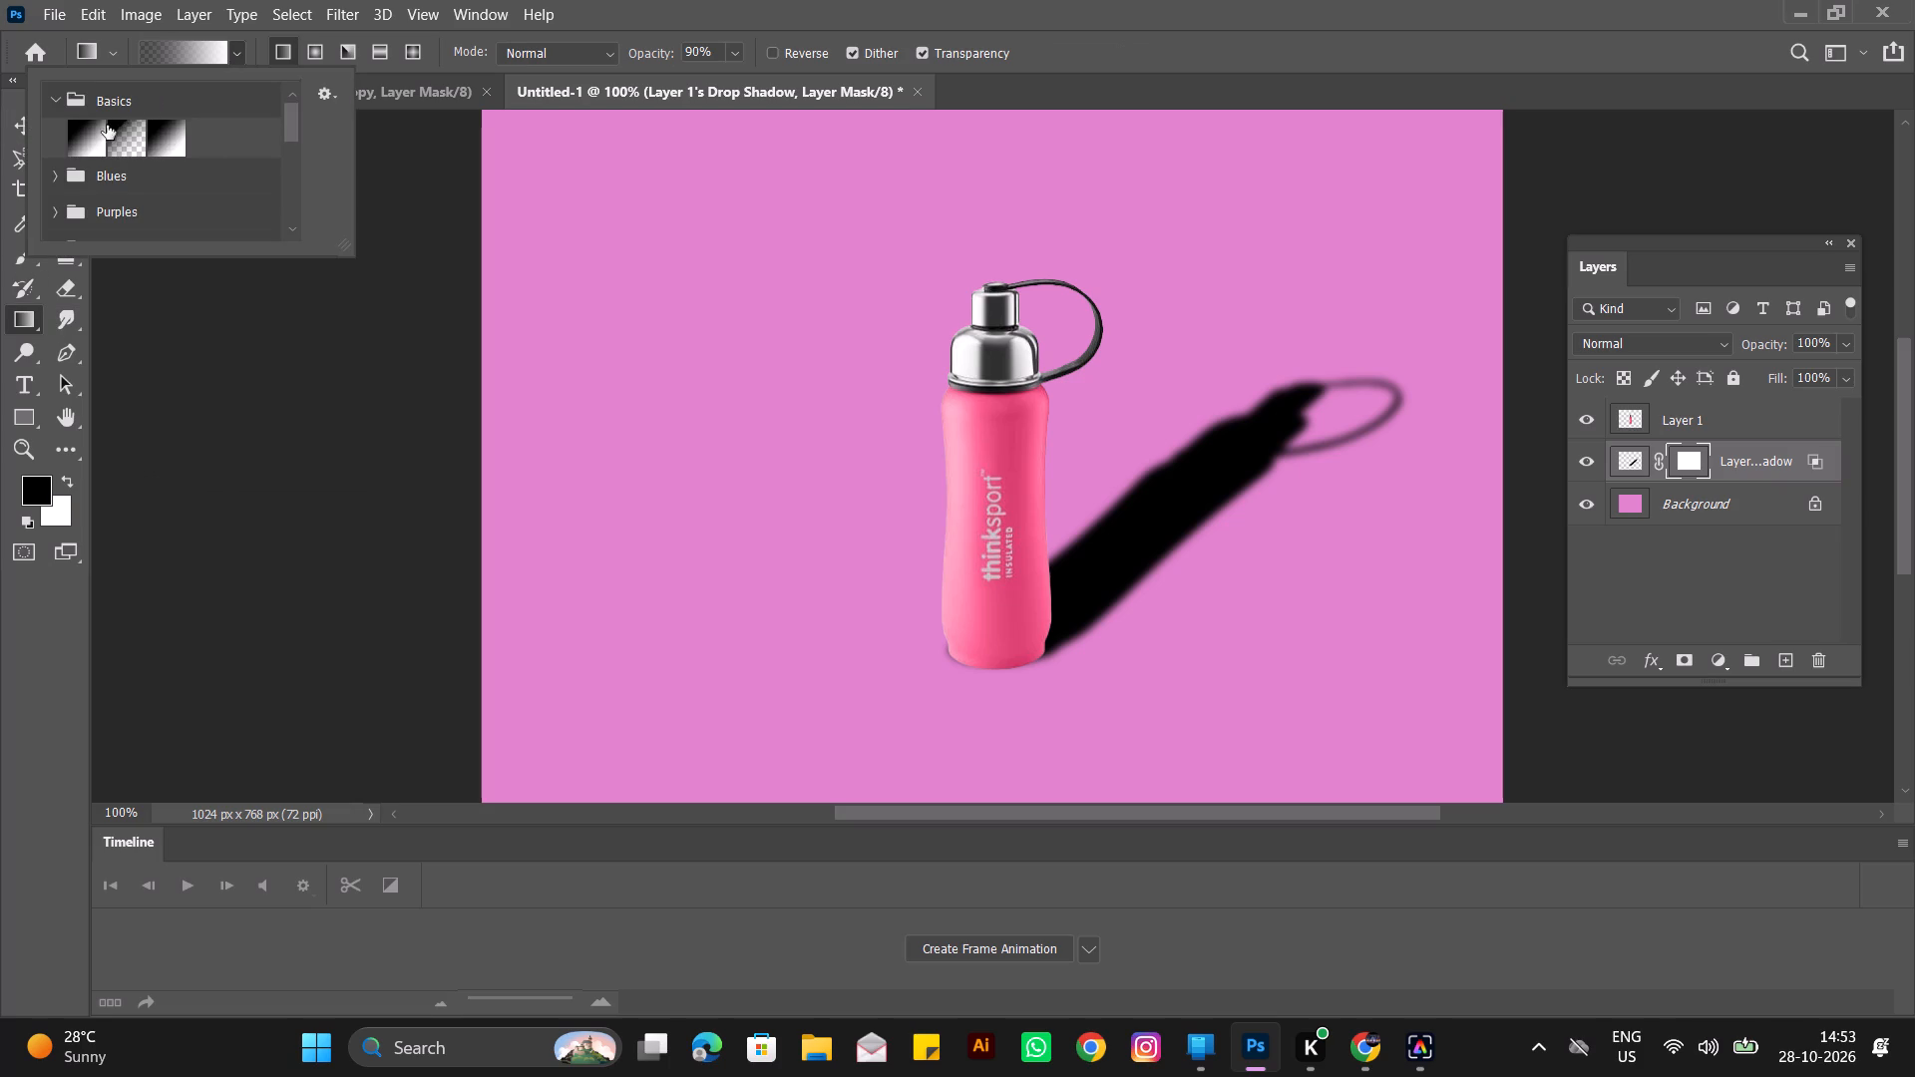
left_click(97, 141)
left_click(410, 185)
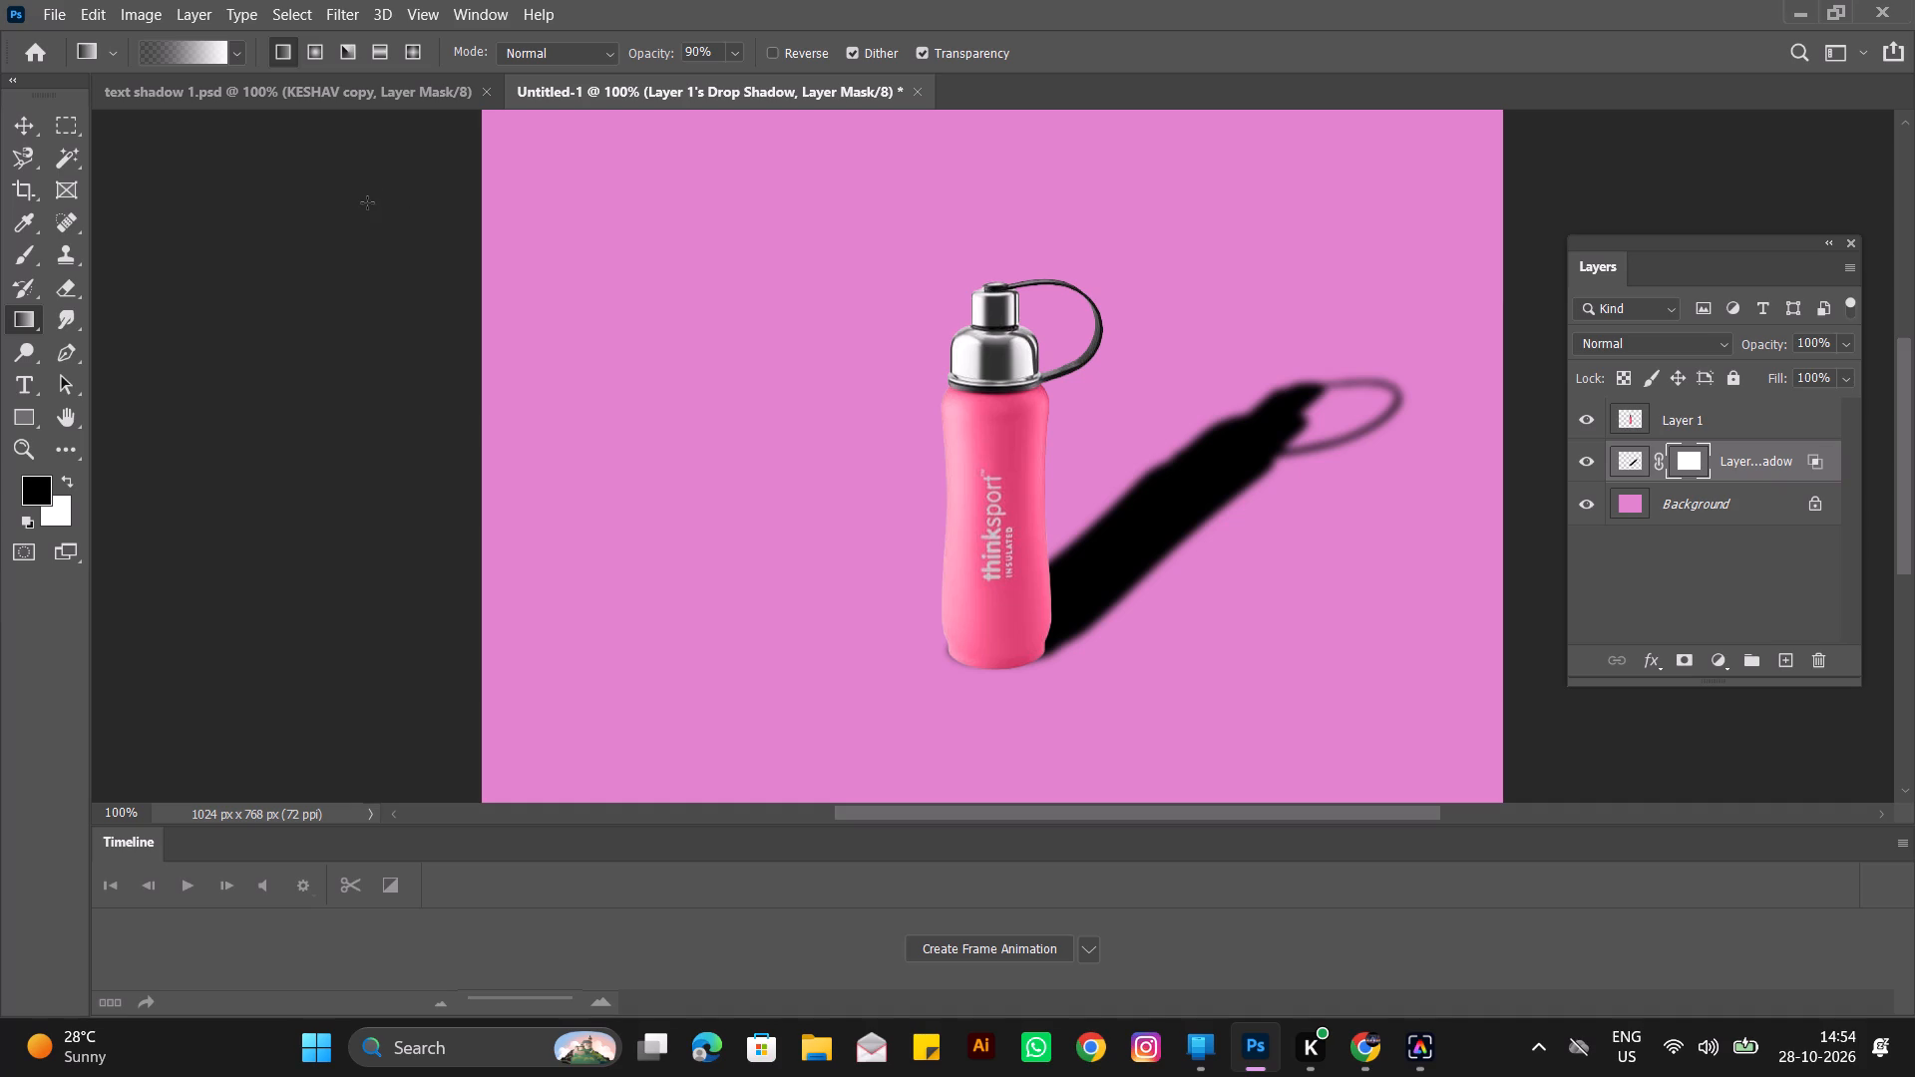
left_click_drag(1414, 293, 1261, 399)
left_click_drag(1261, 399, 1239, 458)
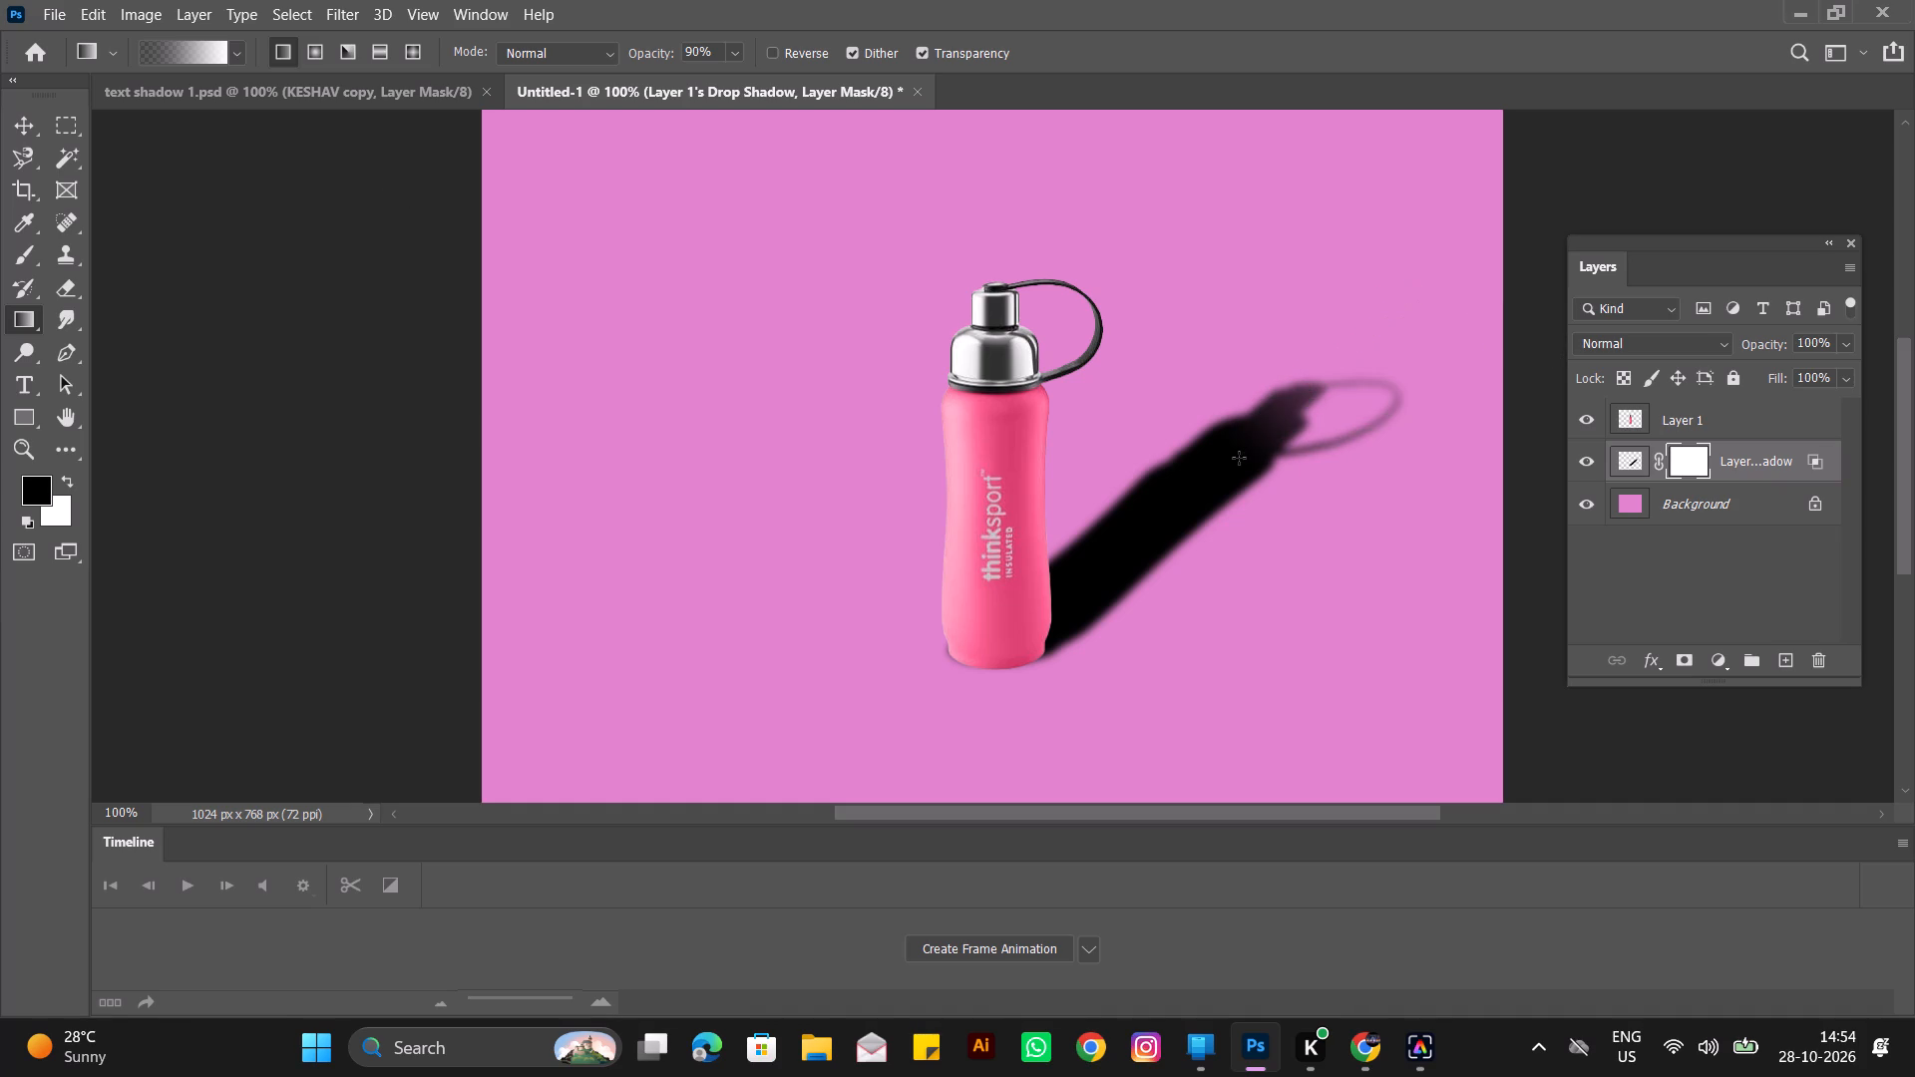
left_click_drag(1322, 372, 1167, 507)
left_click_drag(1167, 507, 1166, 509)
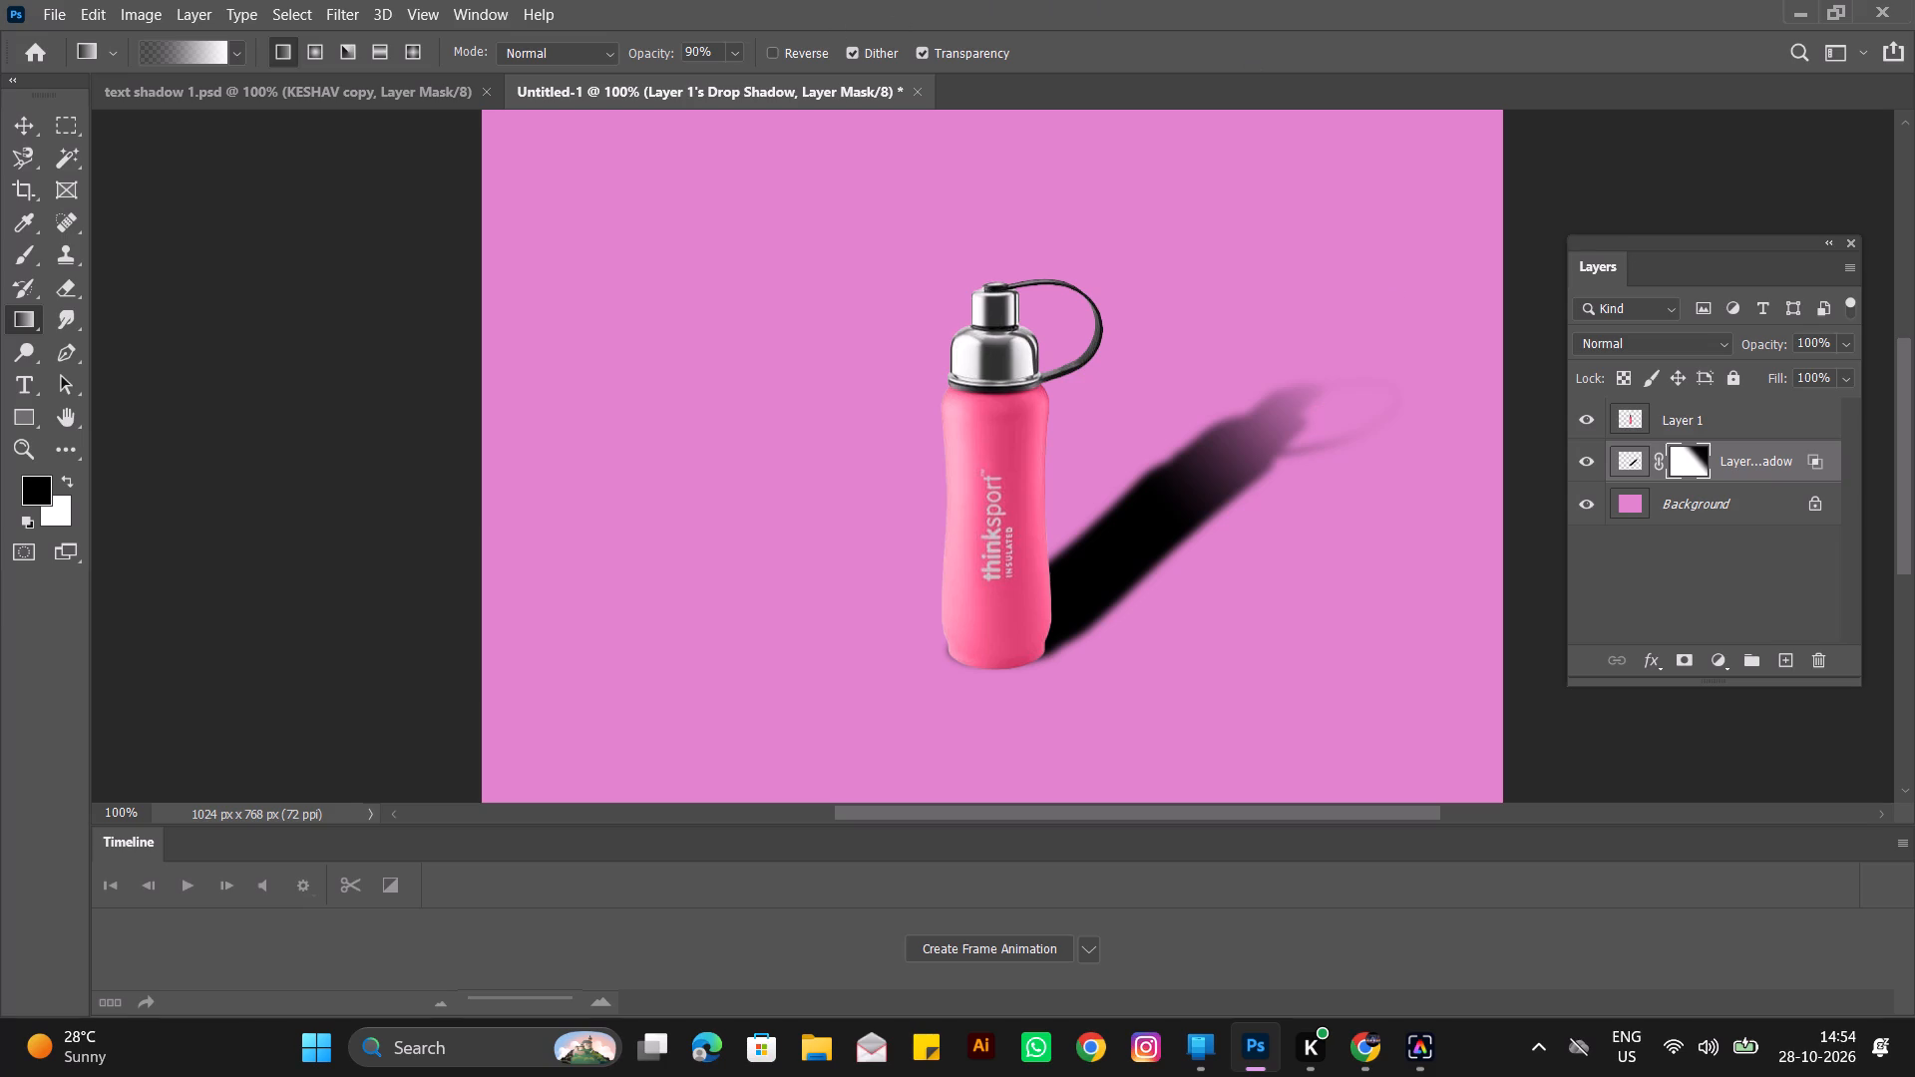
Set the gradient opacity to 45% and draw further gradients on the mask from the shadow's tip towards the bottle's base.
left_click_drag(715, 51, 570, 43)
type("45")
key("Return")
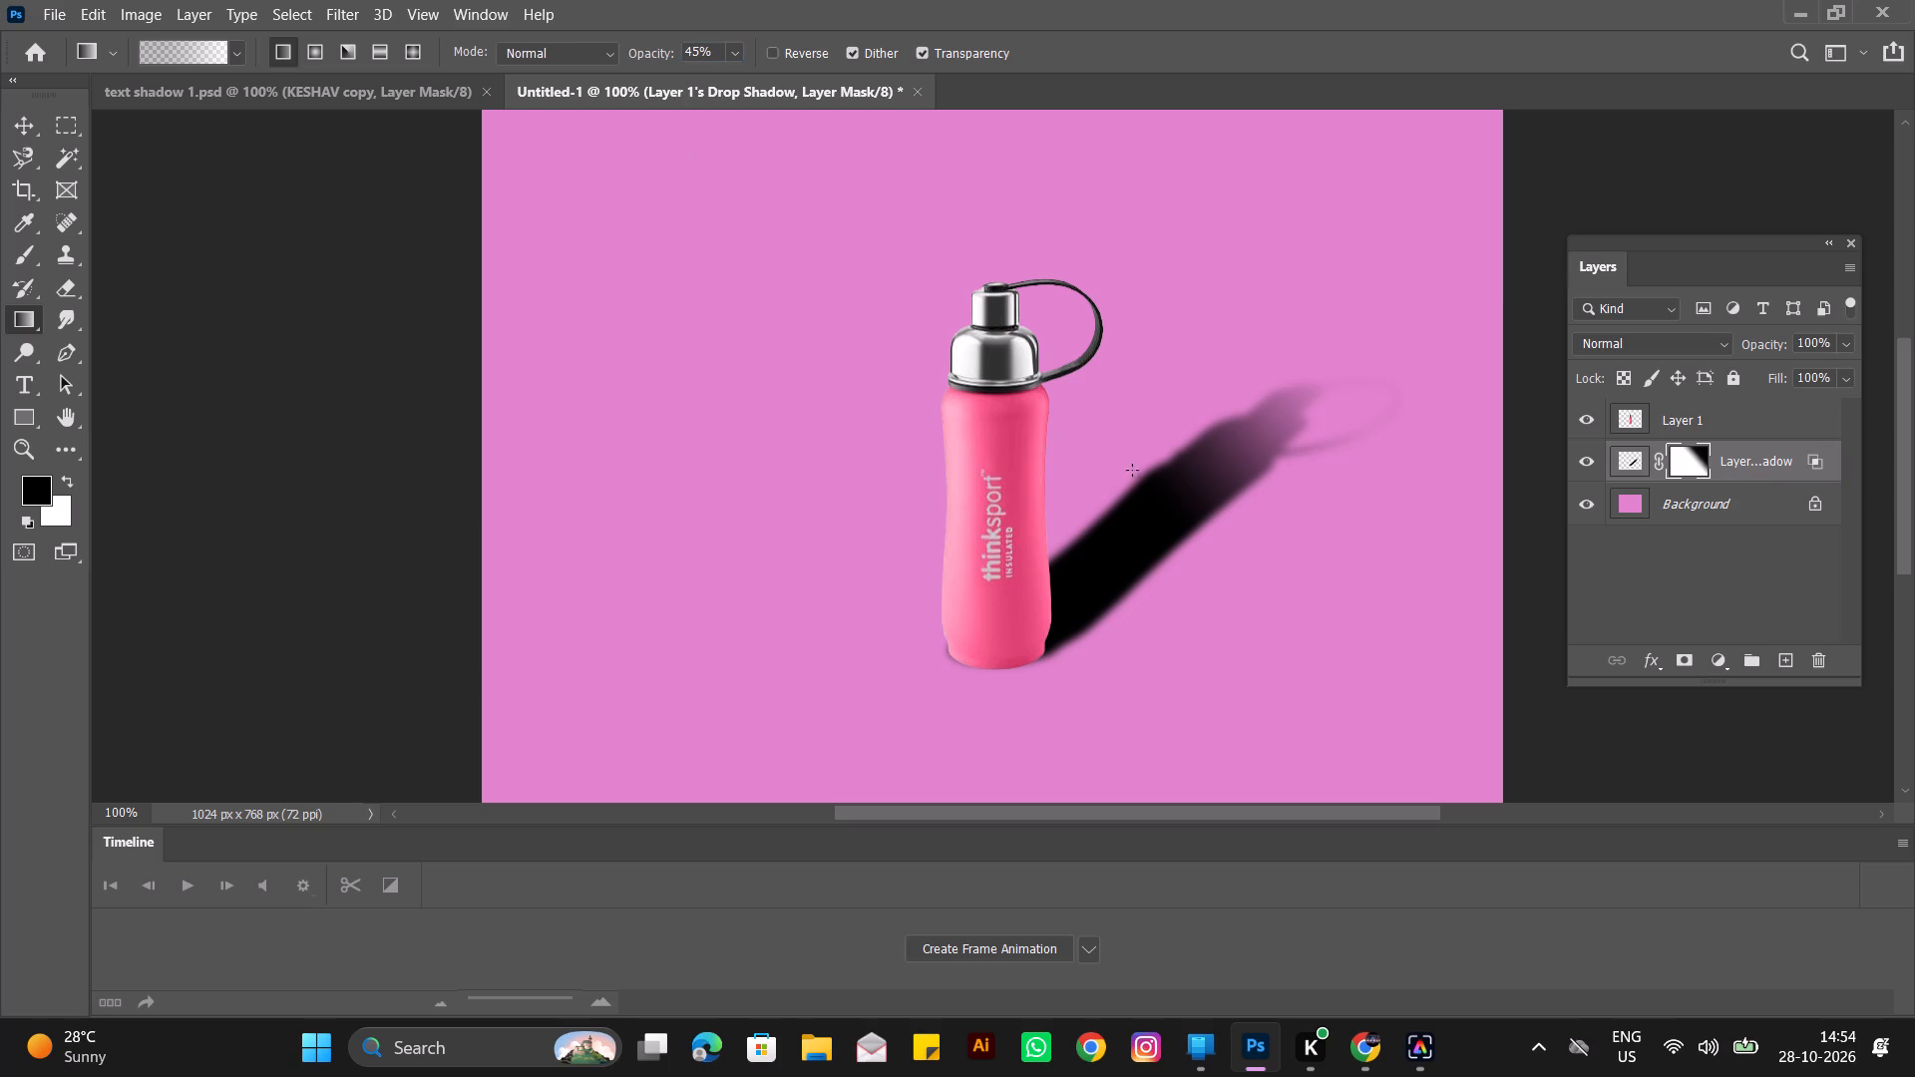
left_click_drag(1393, 361, 1359, 388)
left_click_drag(1359, 388, 1098, 557)
left_click_drag(1207, 466, 1133, 530)
left_click_drag(1133, 530, 1123, 538)
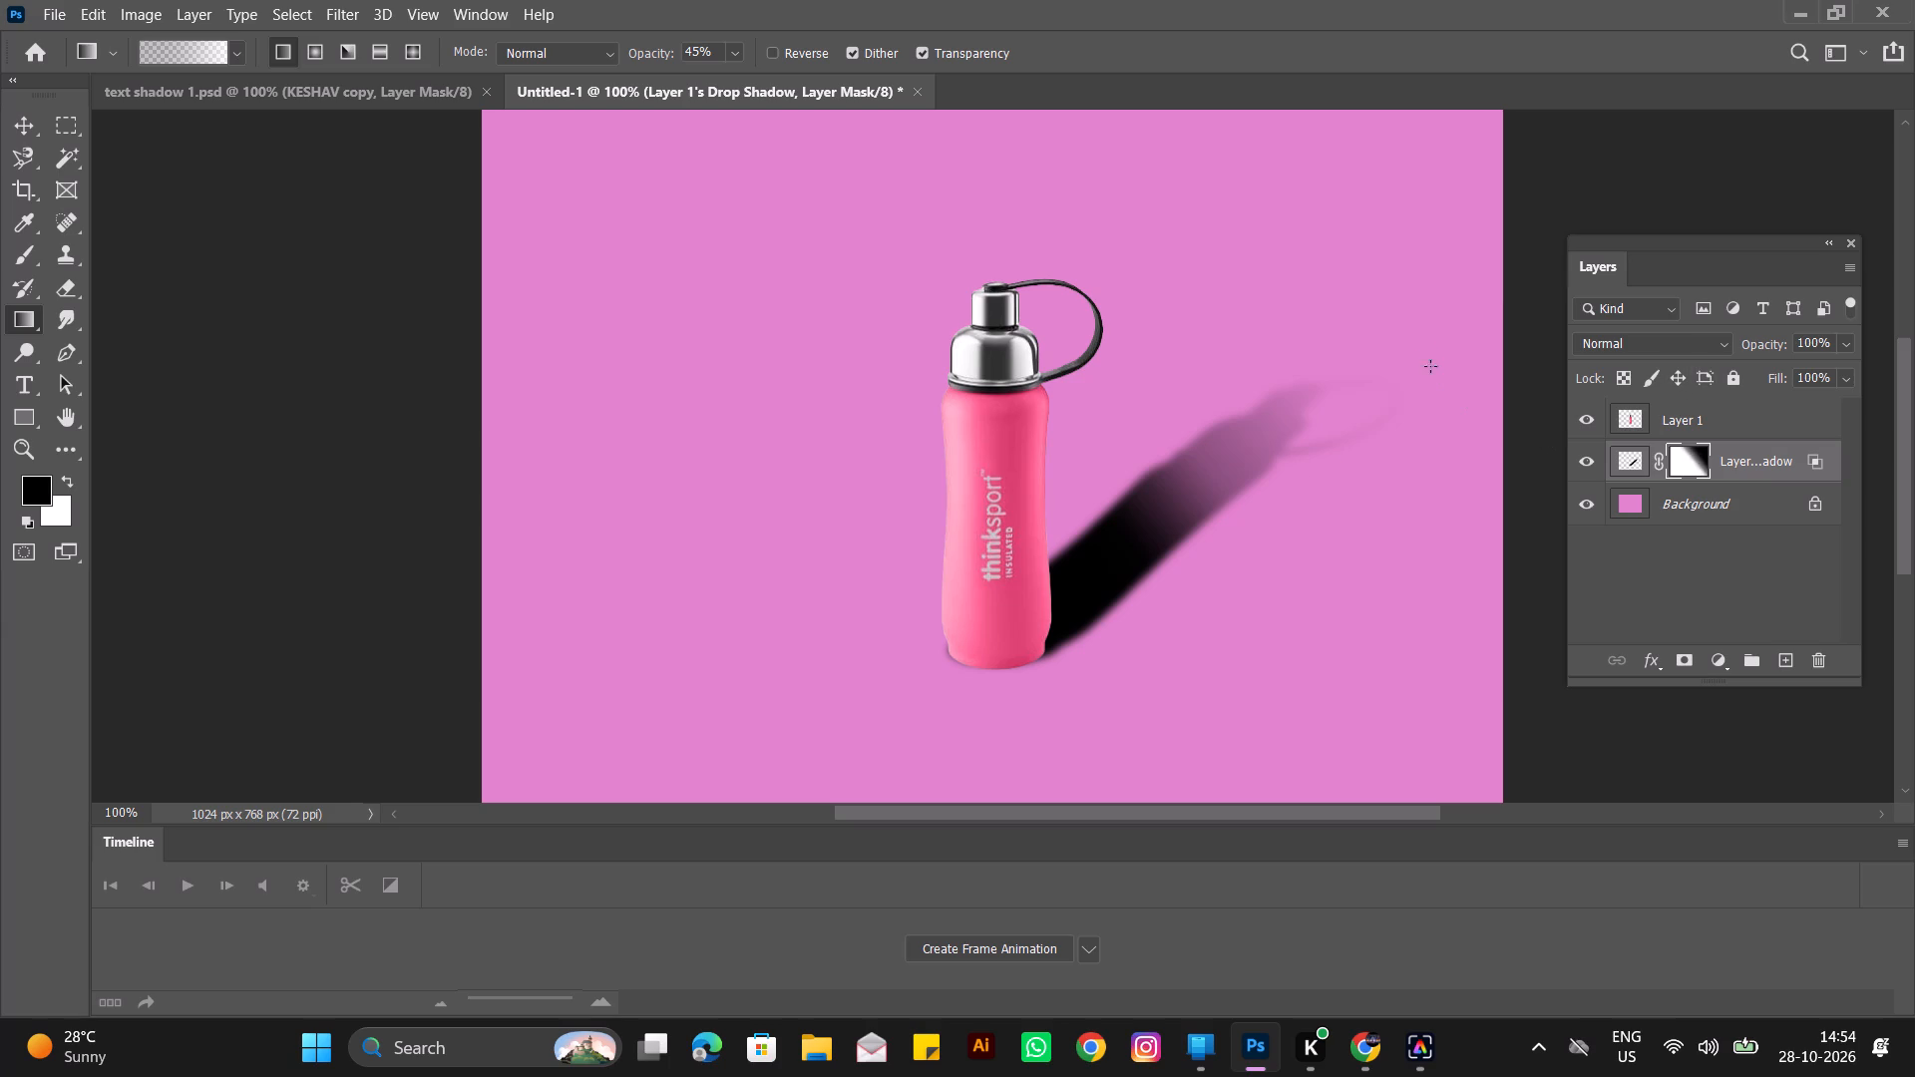
left_click_drag(1427, 316, 950, 681)
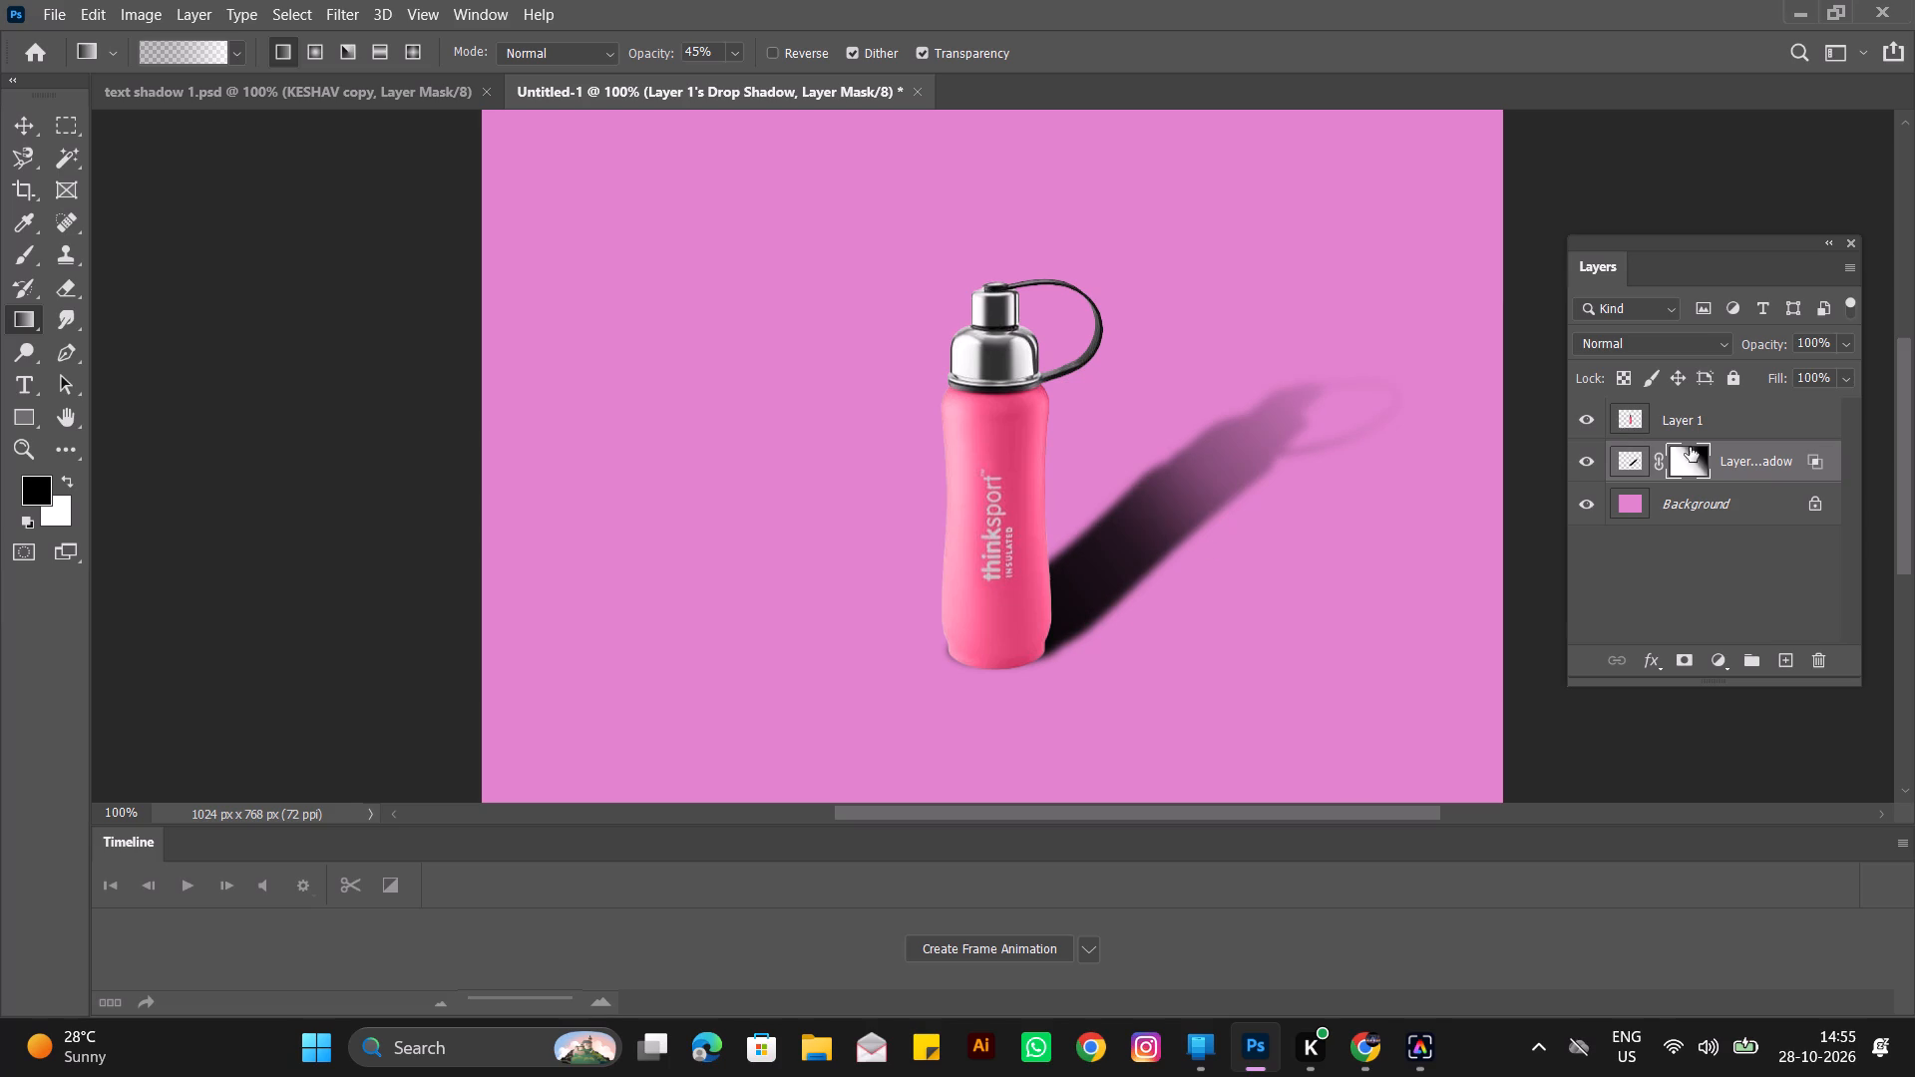
Convert the masked drop shadow layer to a smart object.
right_click(1734, 456)
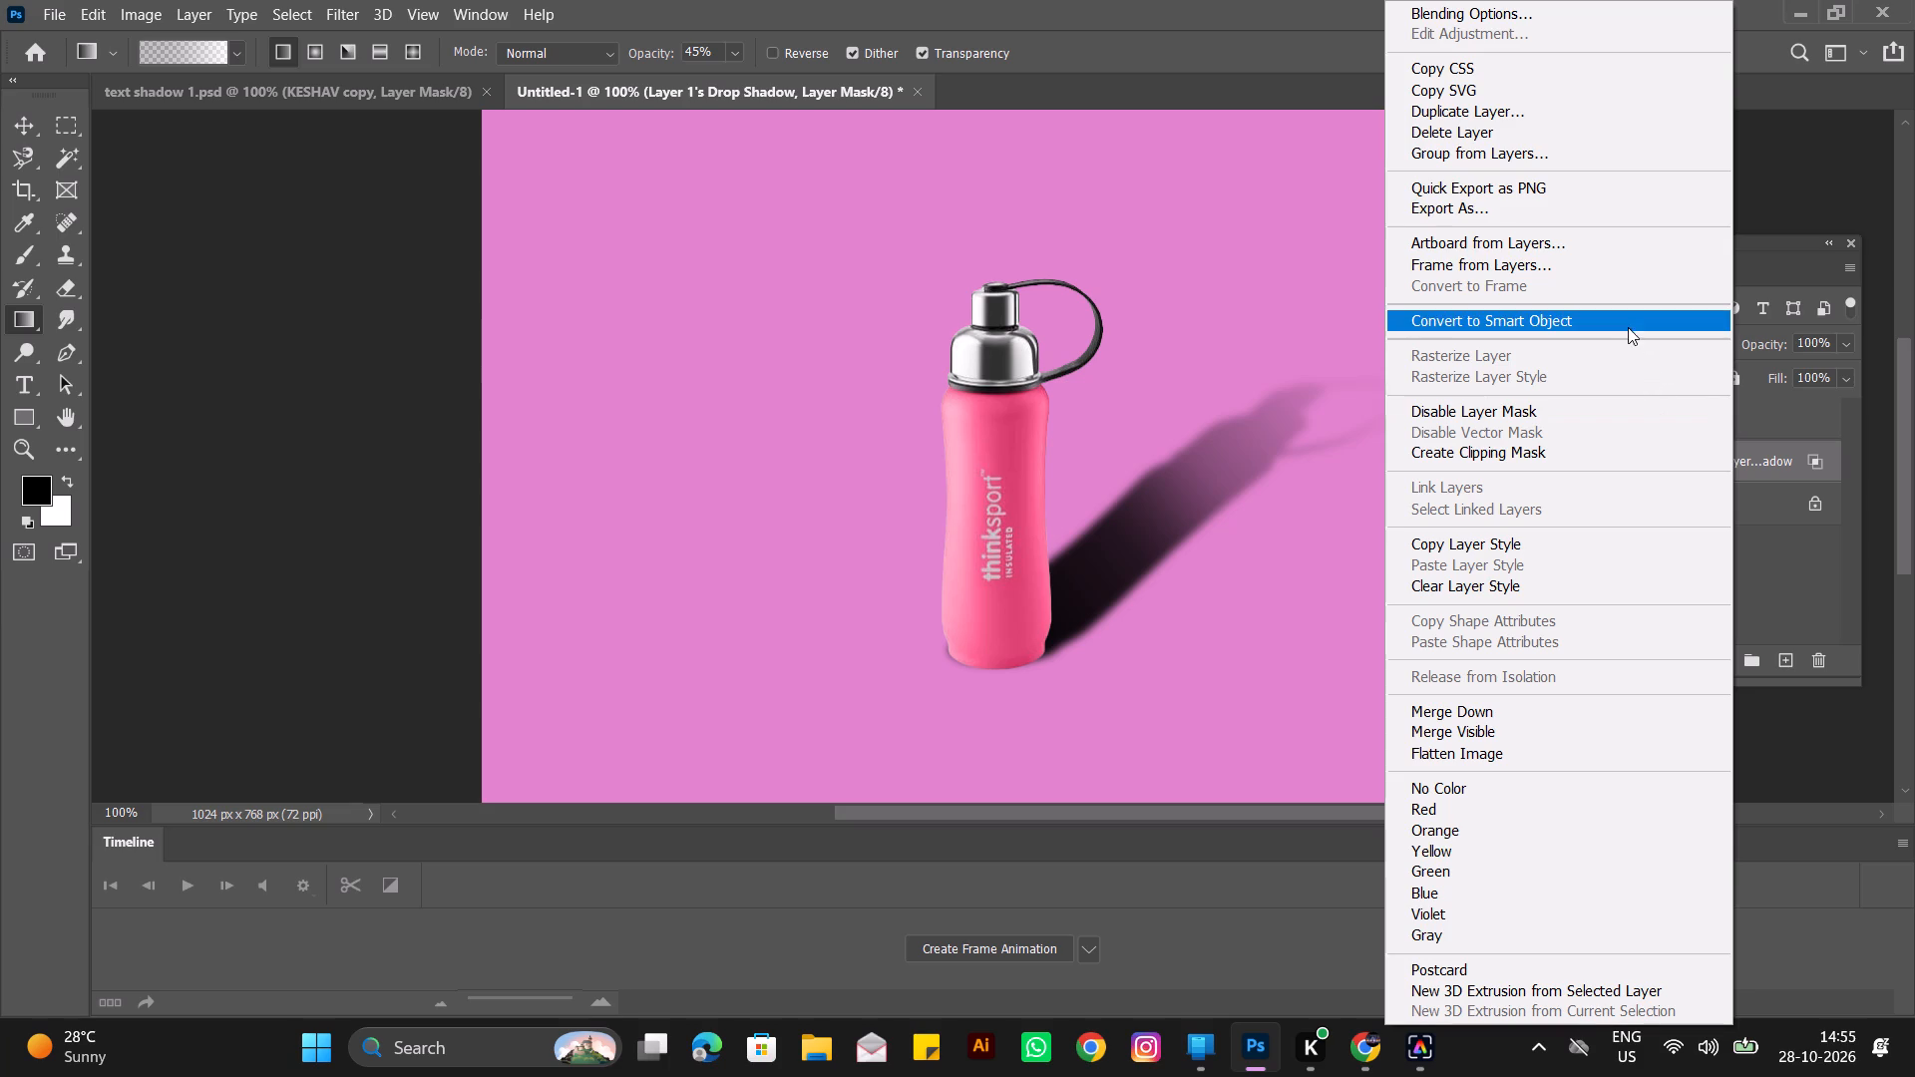
left_click(1622, 325)
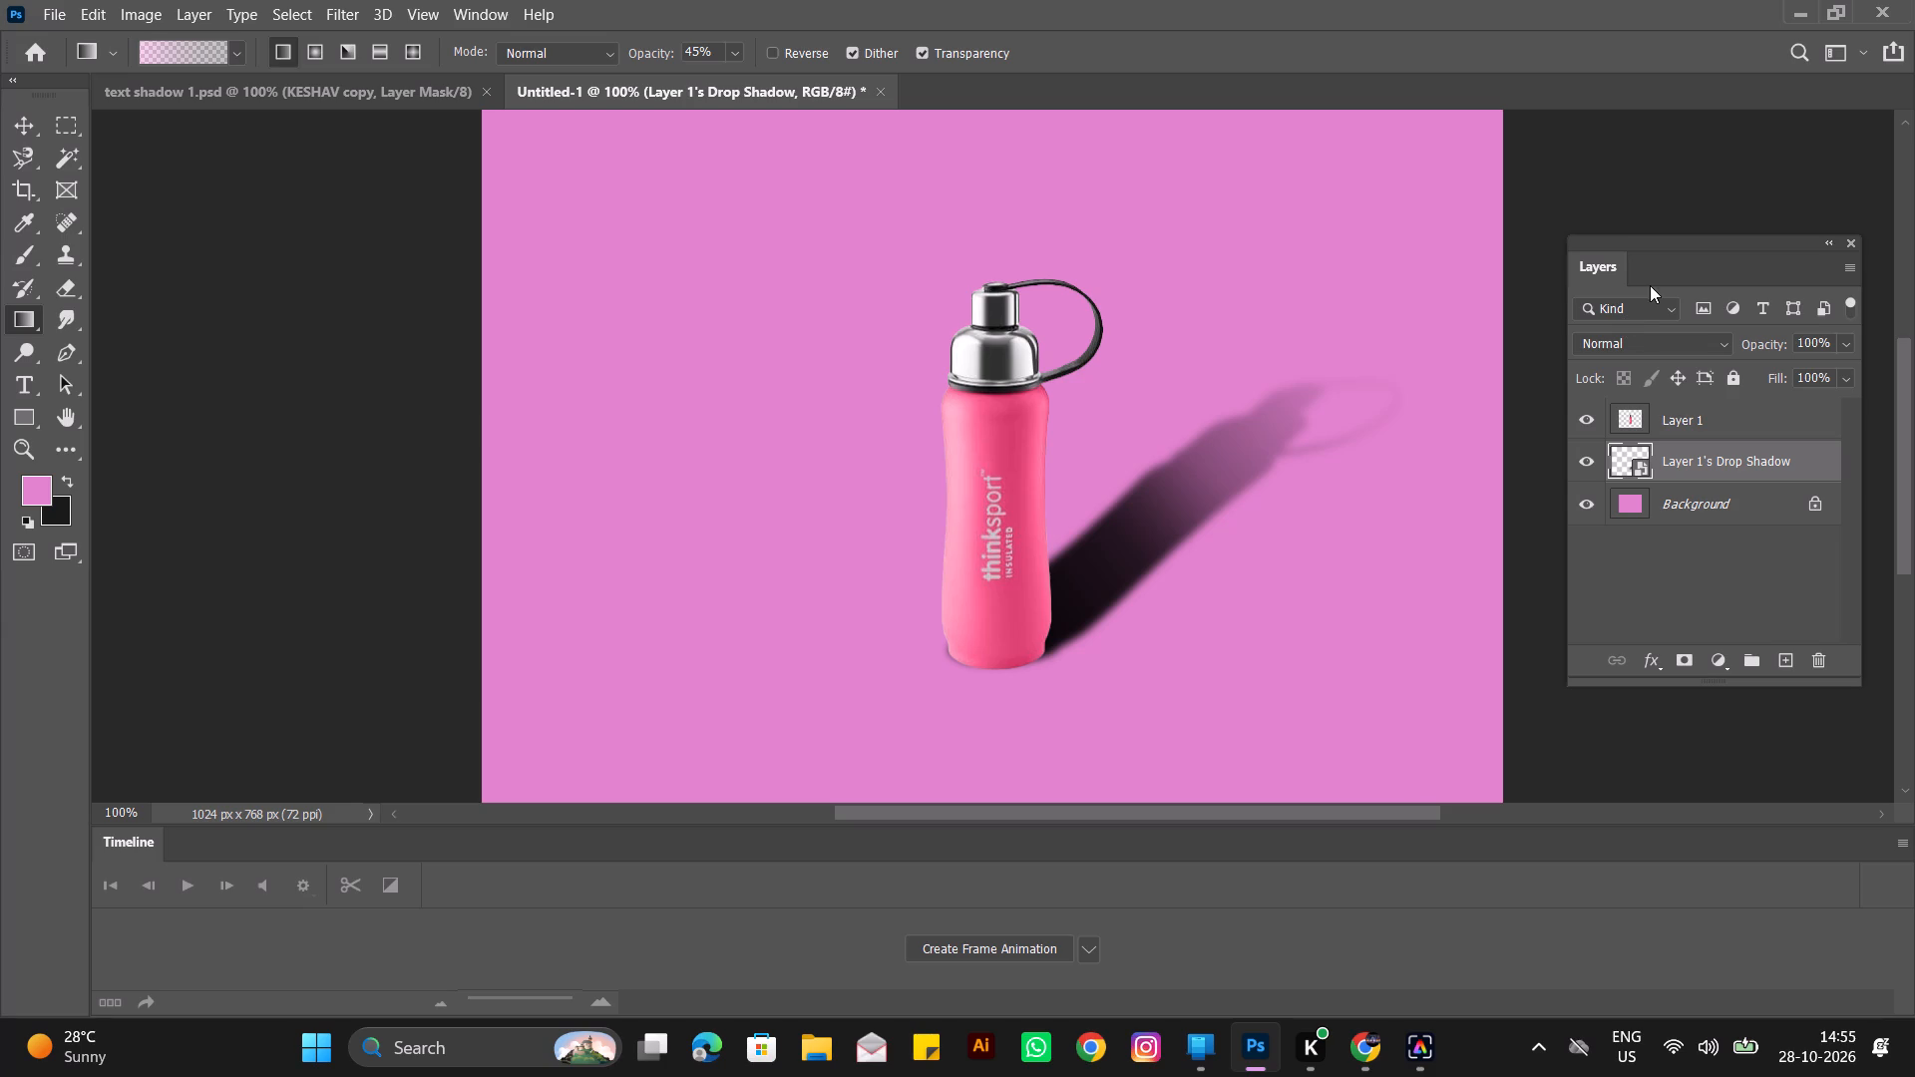
Apply a Gaussian Blur with a 10-pixel radius to the drop shadow smart object.
left_click(348, 17)
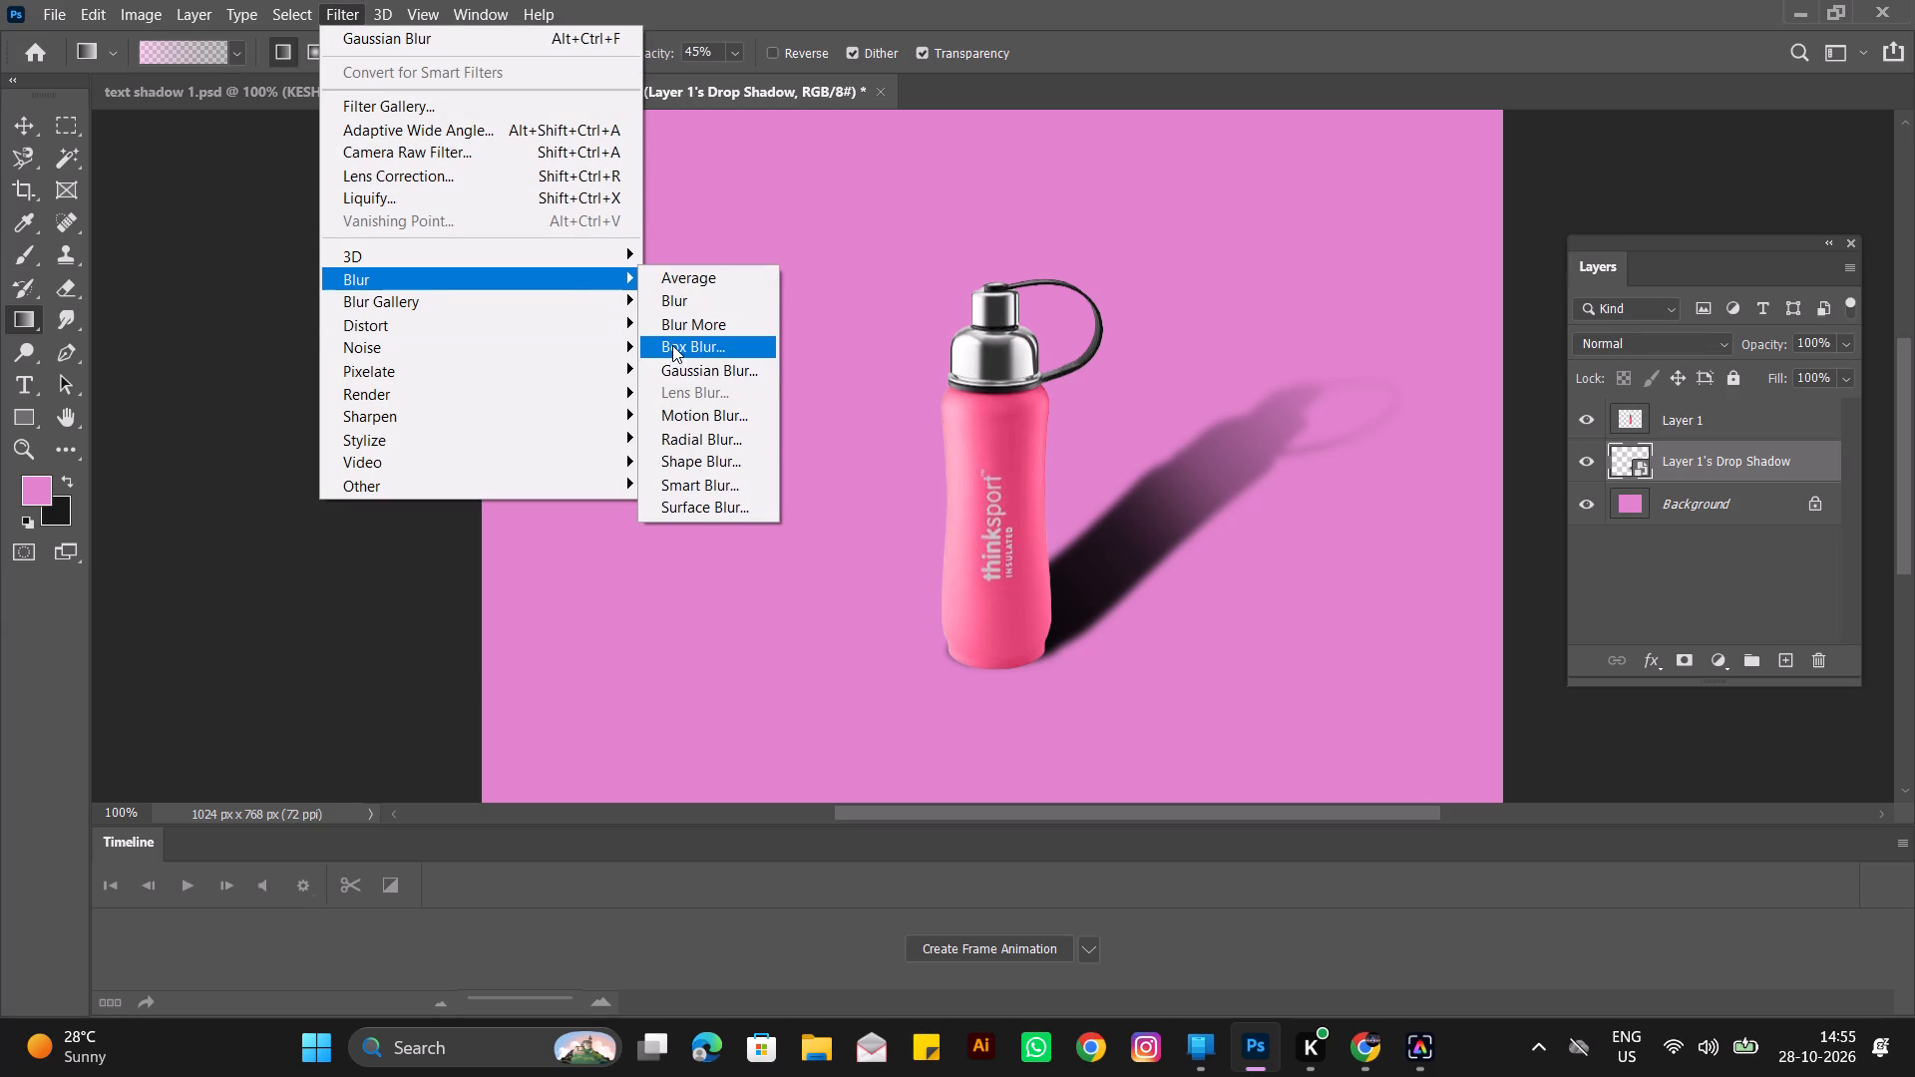
left_click(684, 361)
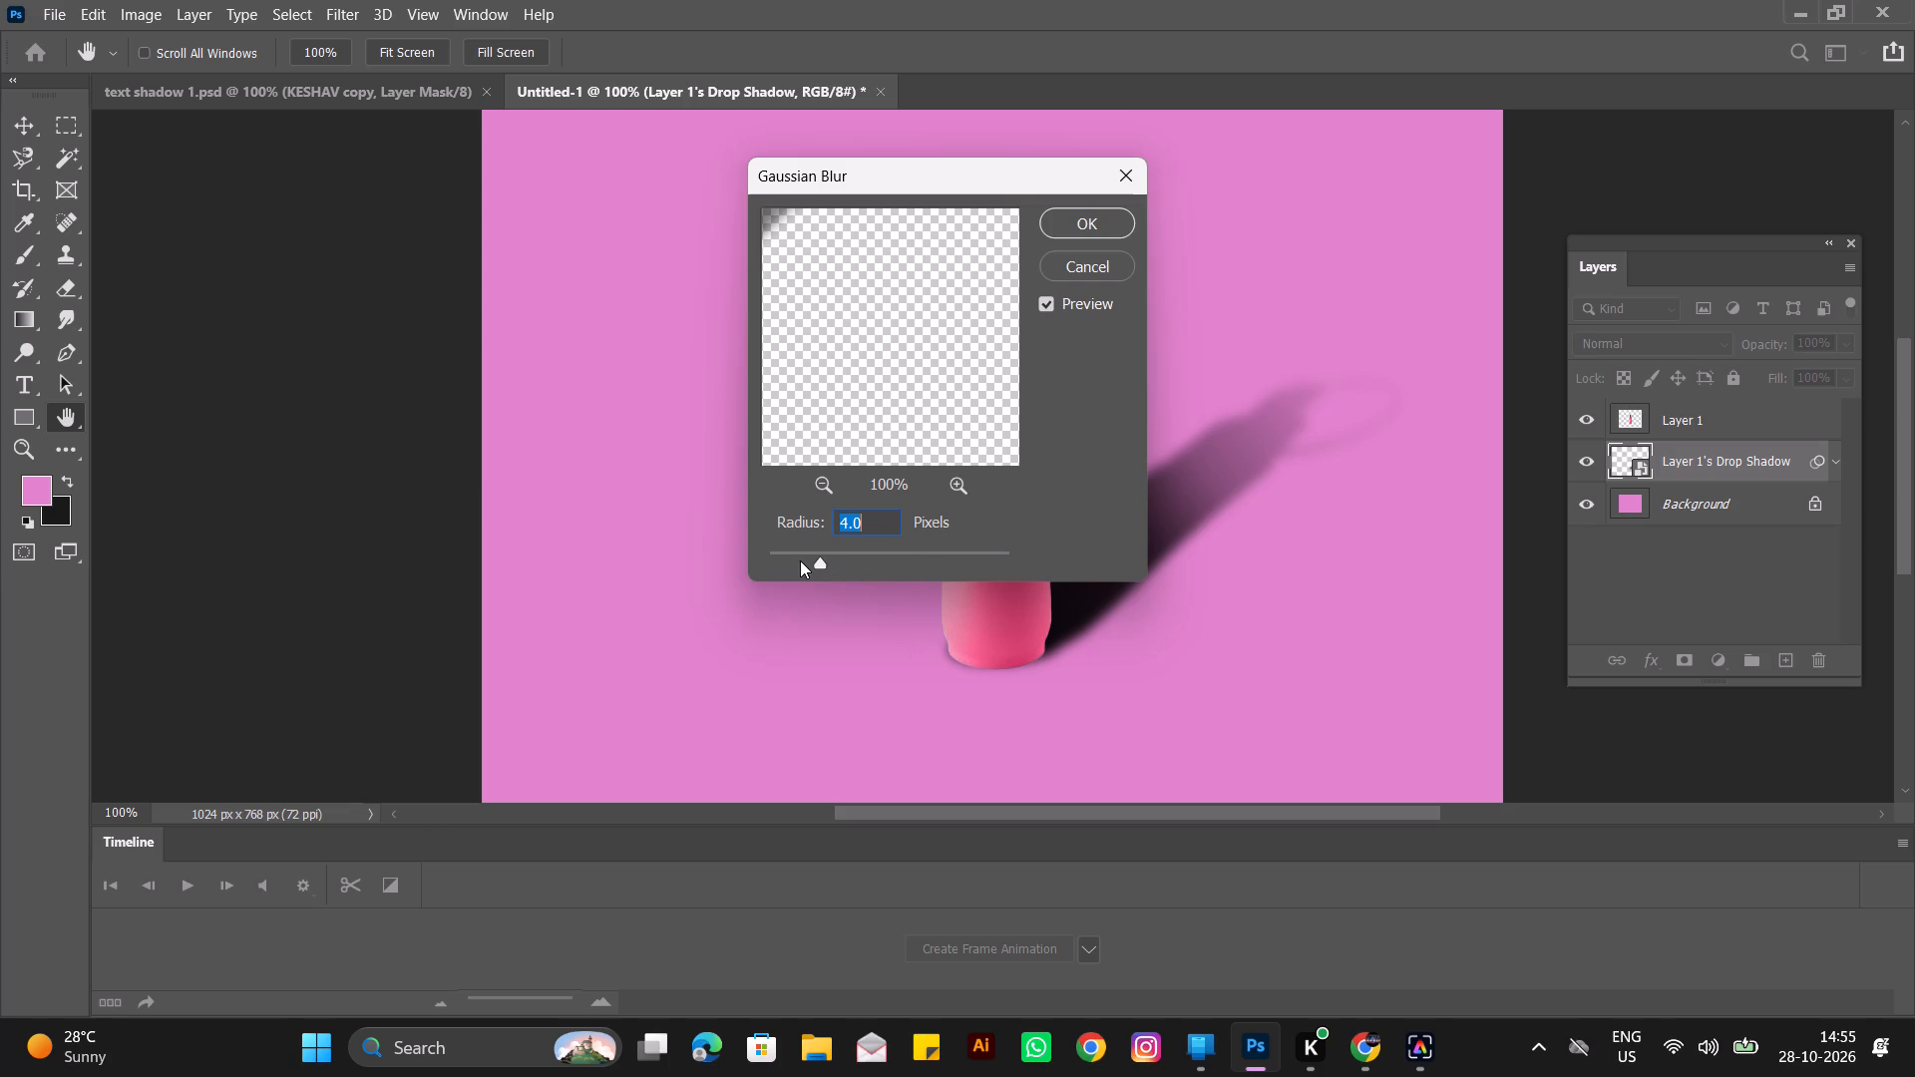
left_click_drag(814, 560, 849, 562)
left_click_drag(849, 562, 916, 553)
left_click_drag(916, 553, 860, 565)
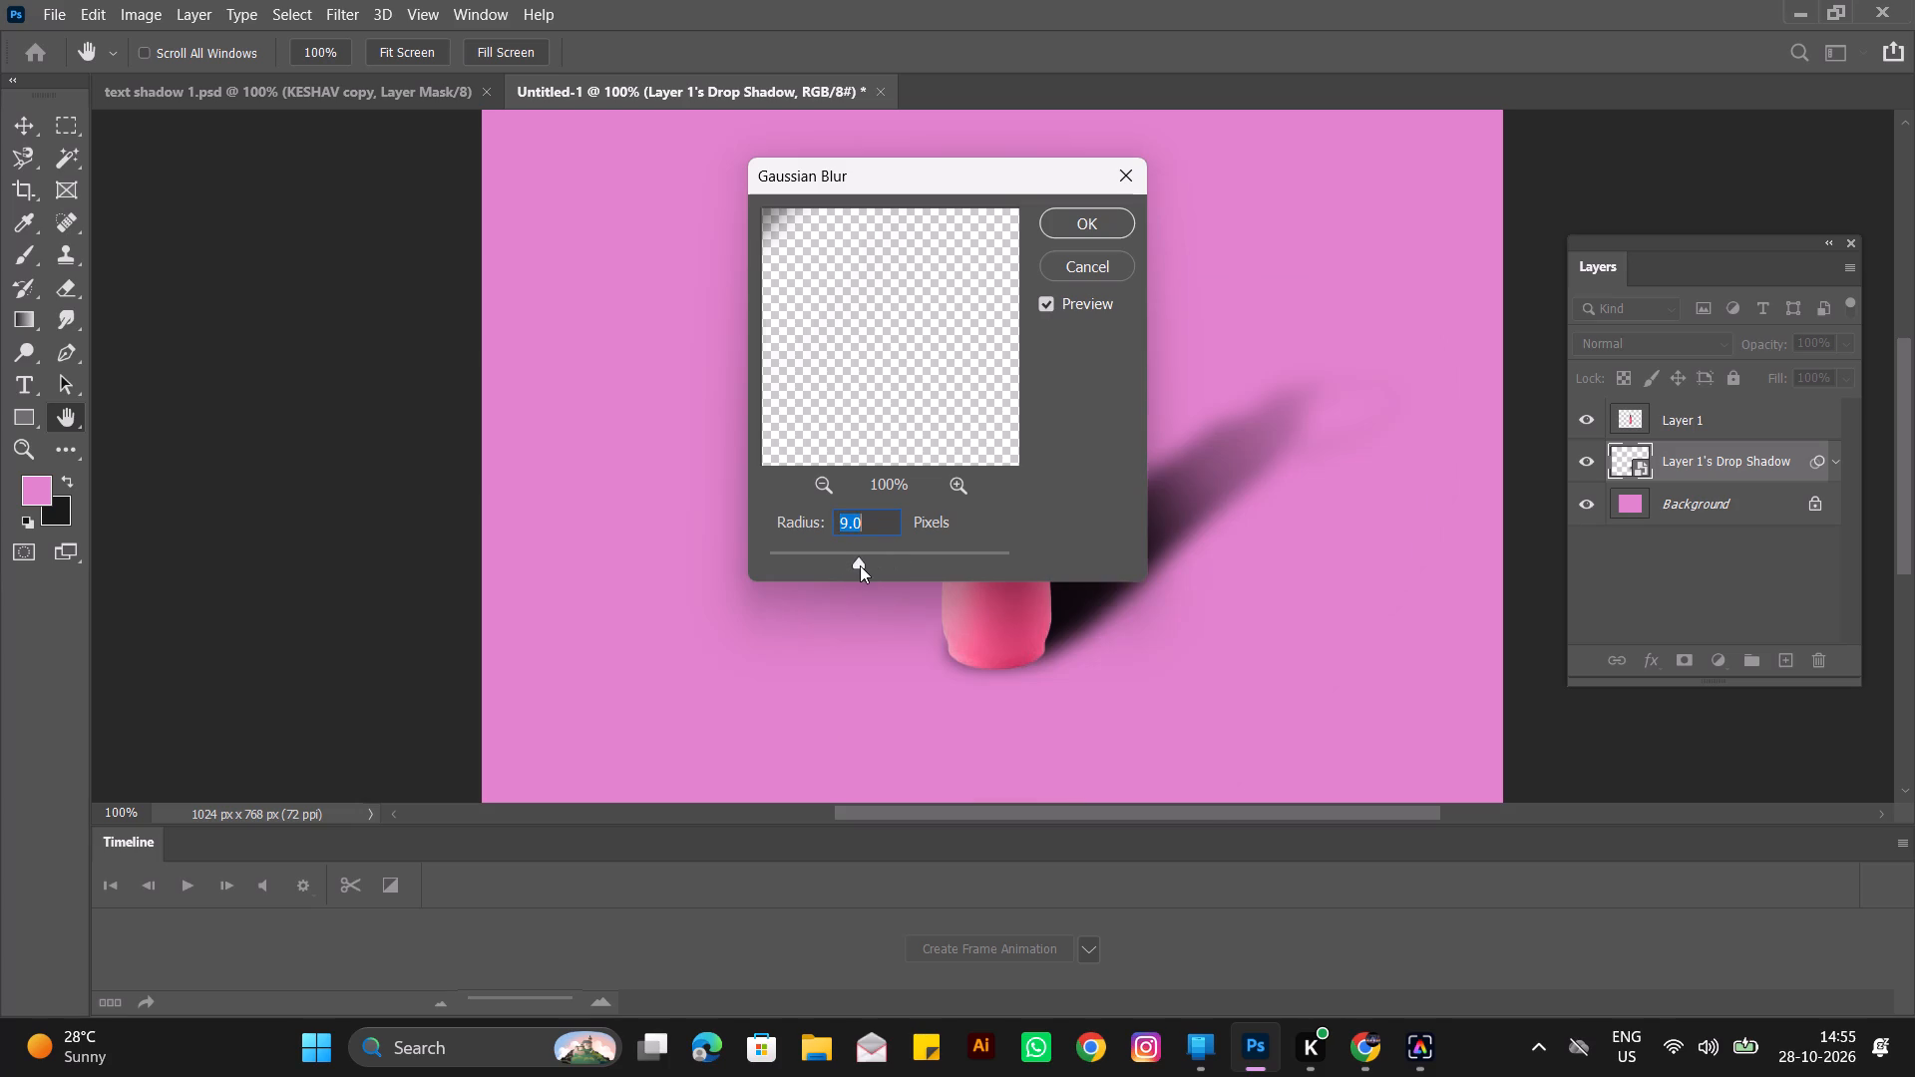
left_click(860, 565)
left_click_drag(867, 520, 810, 522)
type("10")
left_click(1049, 301)
left_click(1049, 301)
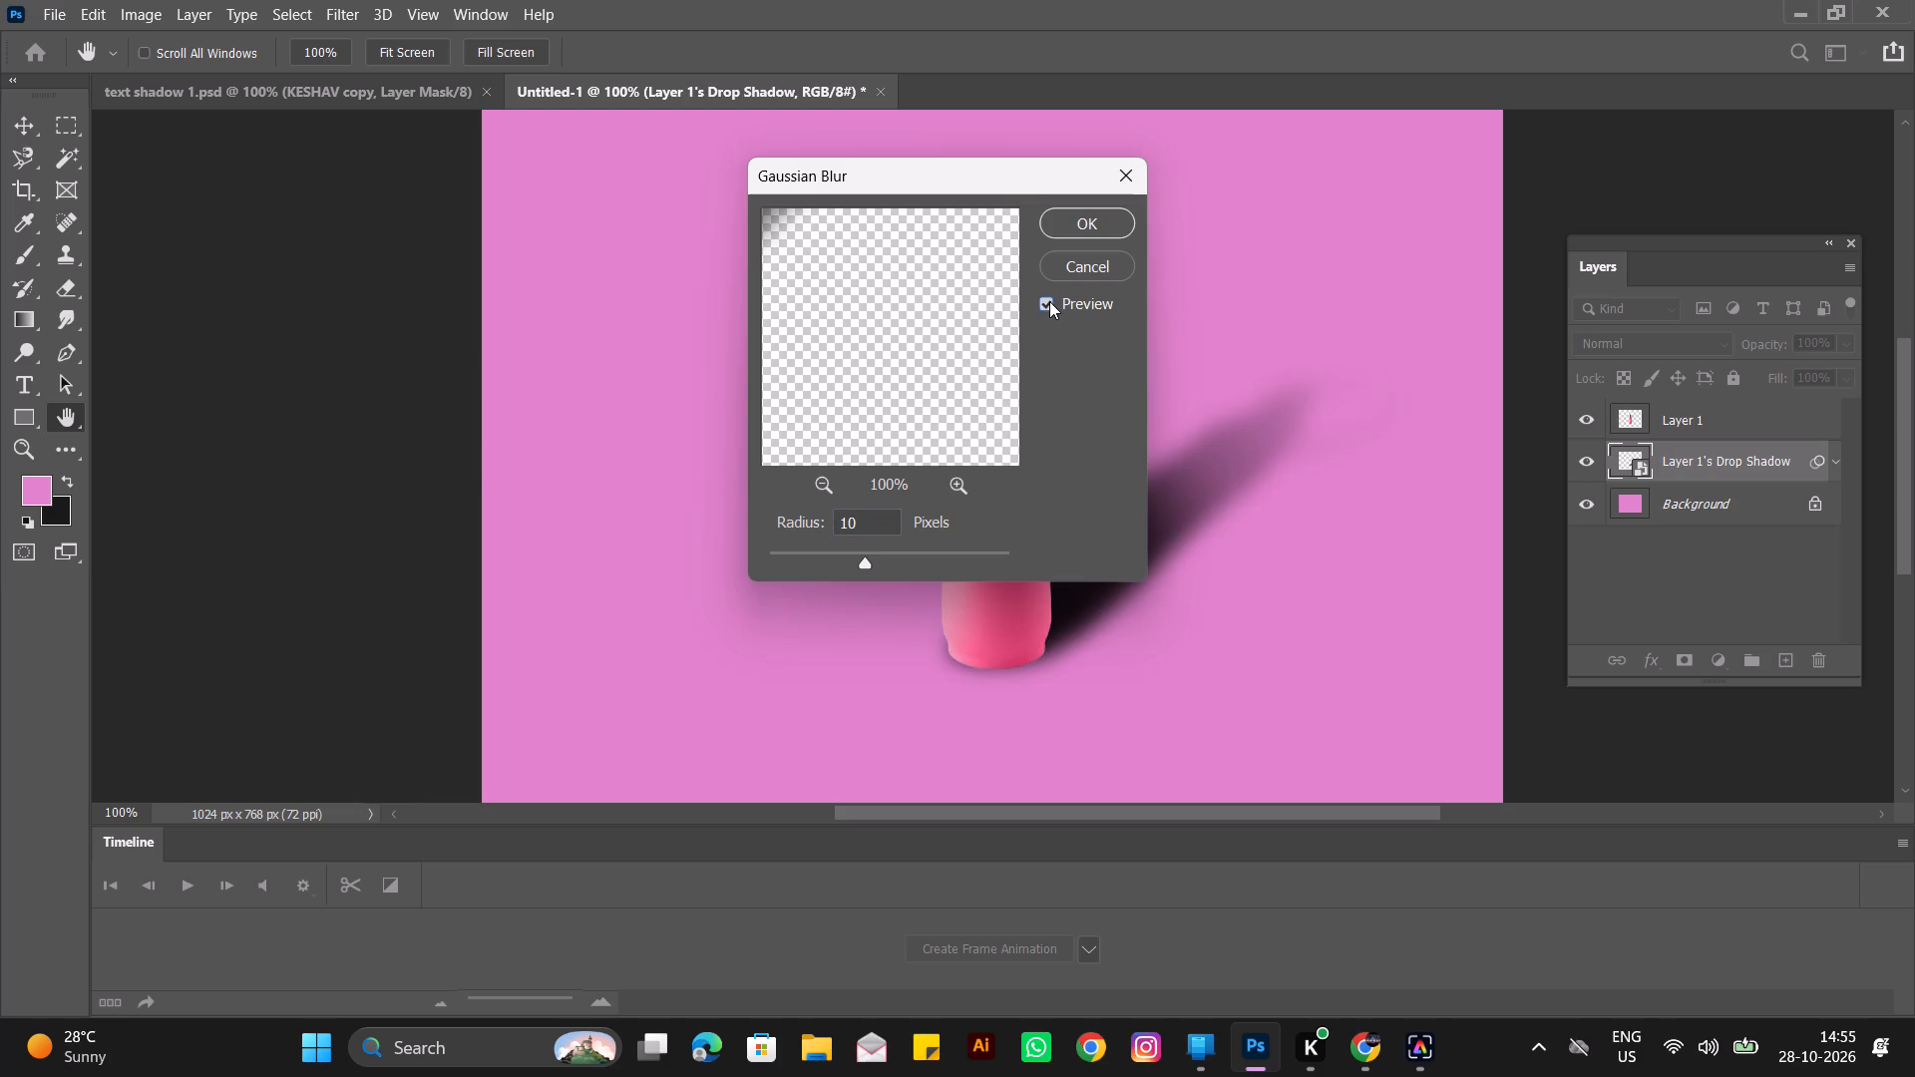
left_click(1068, 212)
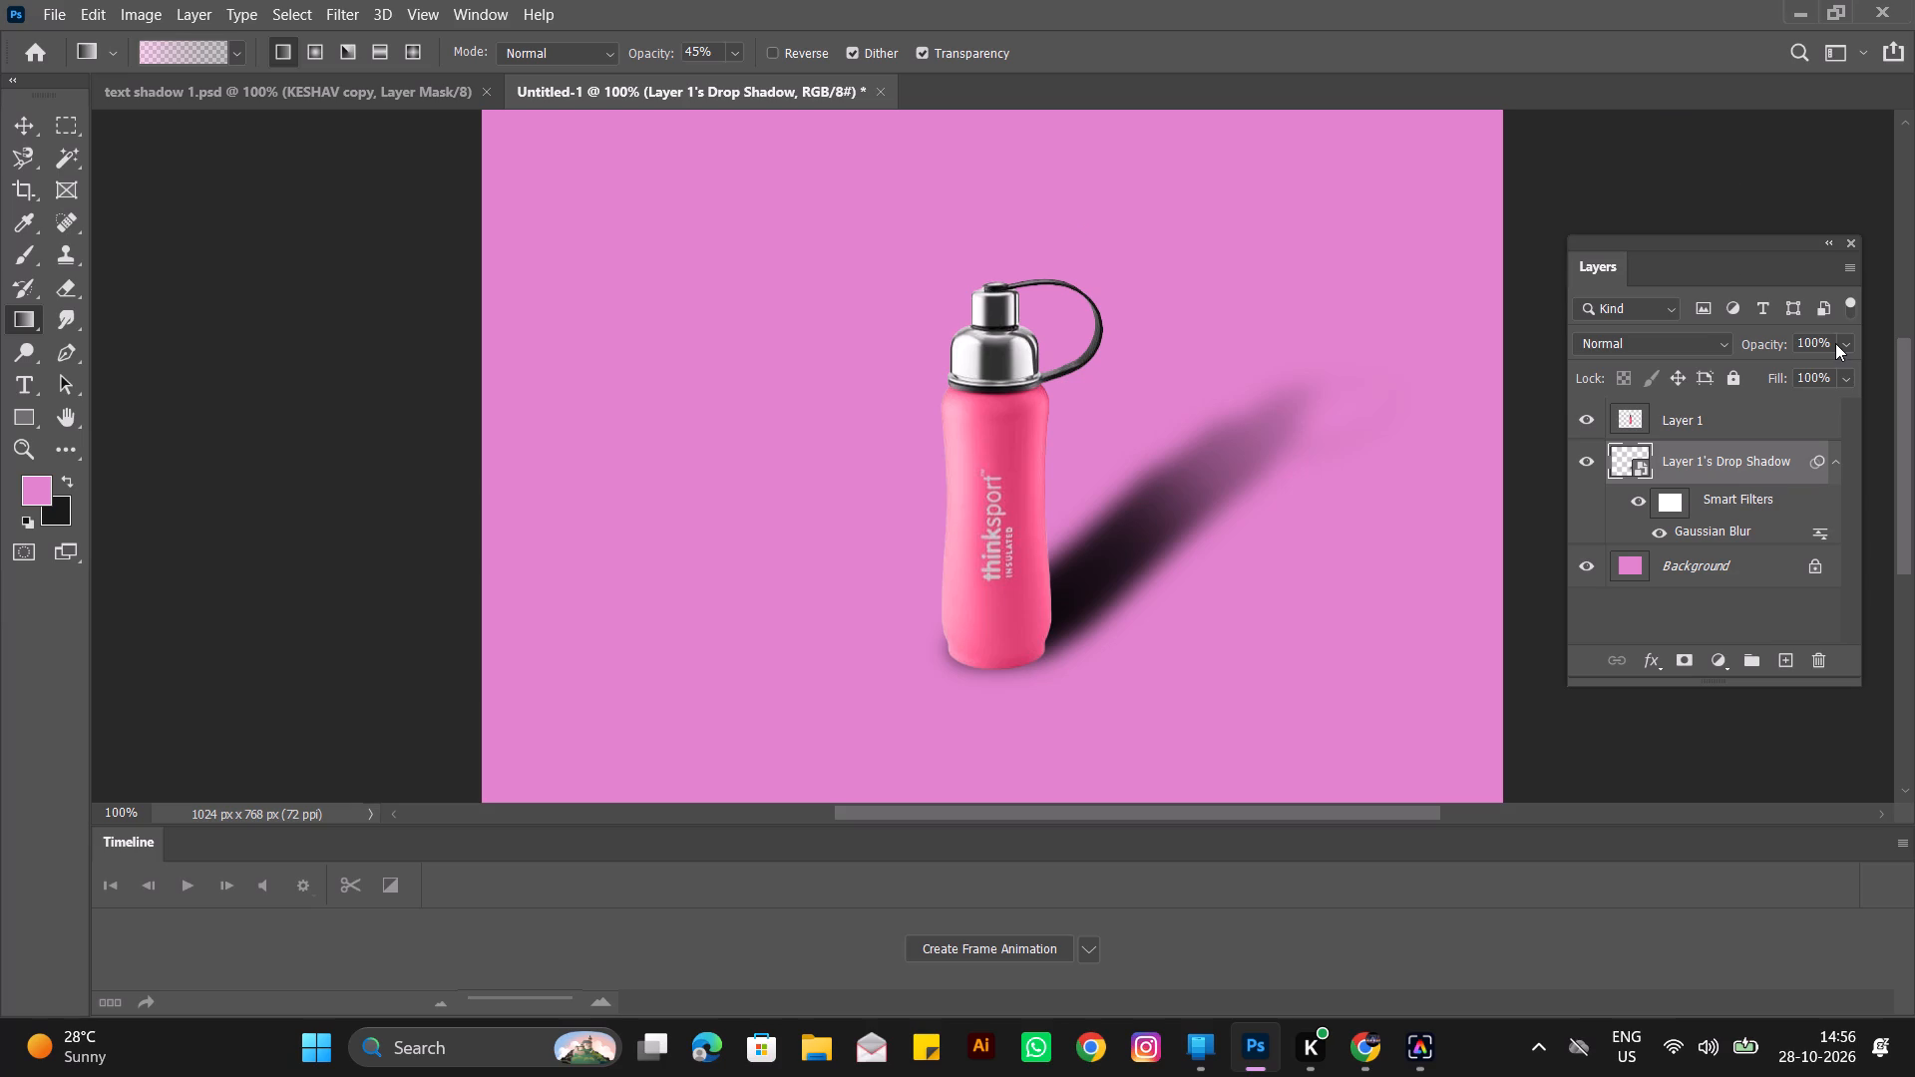
Reduce the drop shadow layer's opacity to 73%.
left_click_drag(1839, 343, 1807, 337)
left_click_drag(1841, 370, 1823, 371)
left_click_drag(1823, 371, 1812, 371)
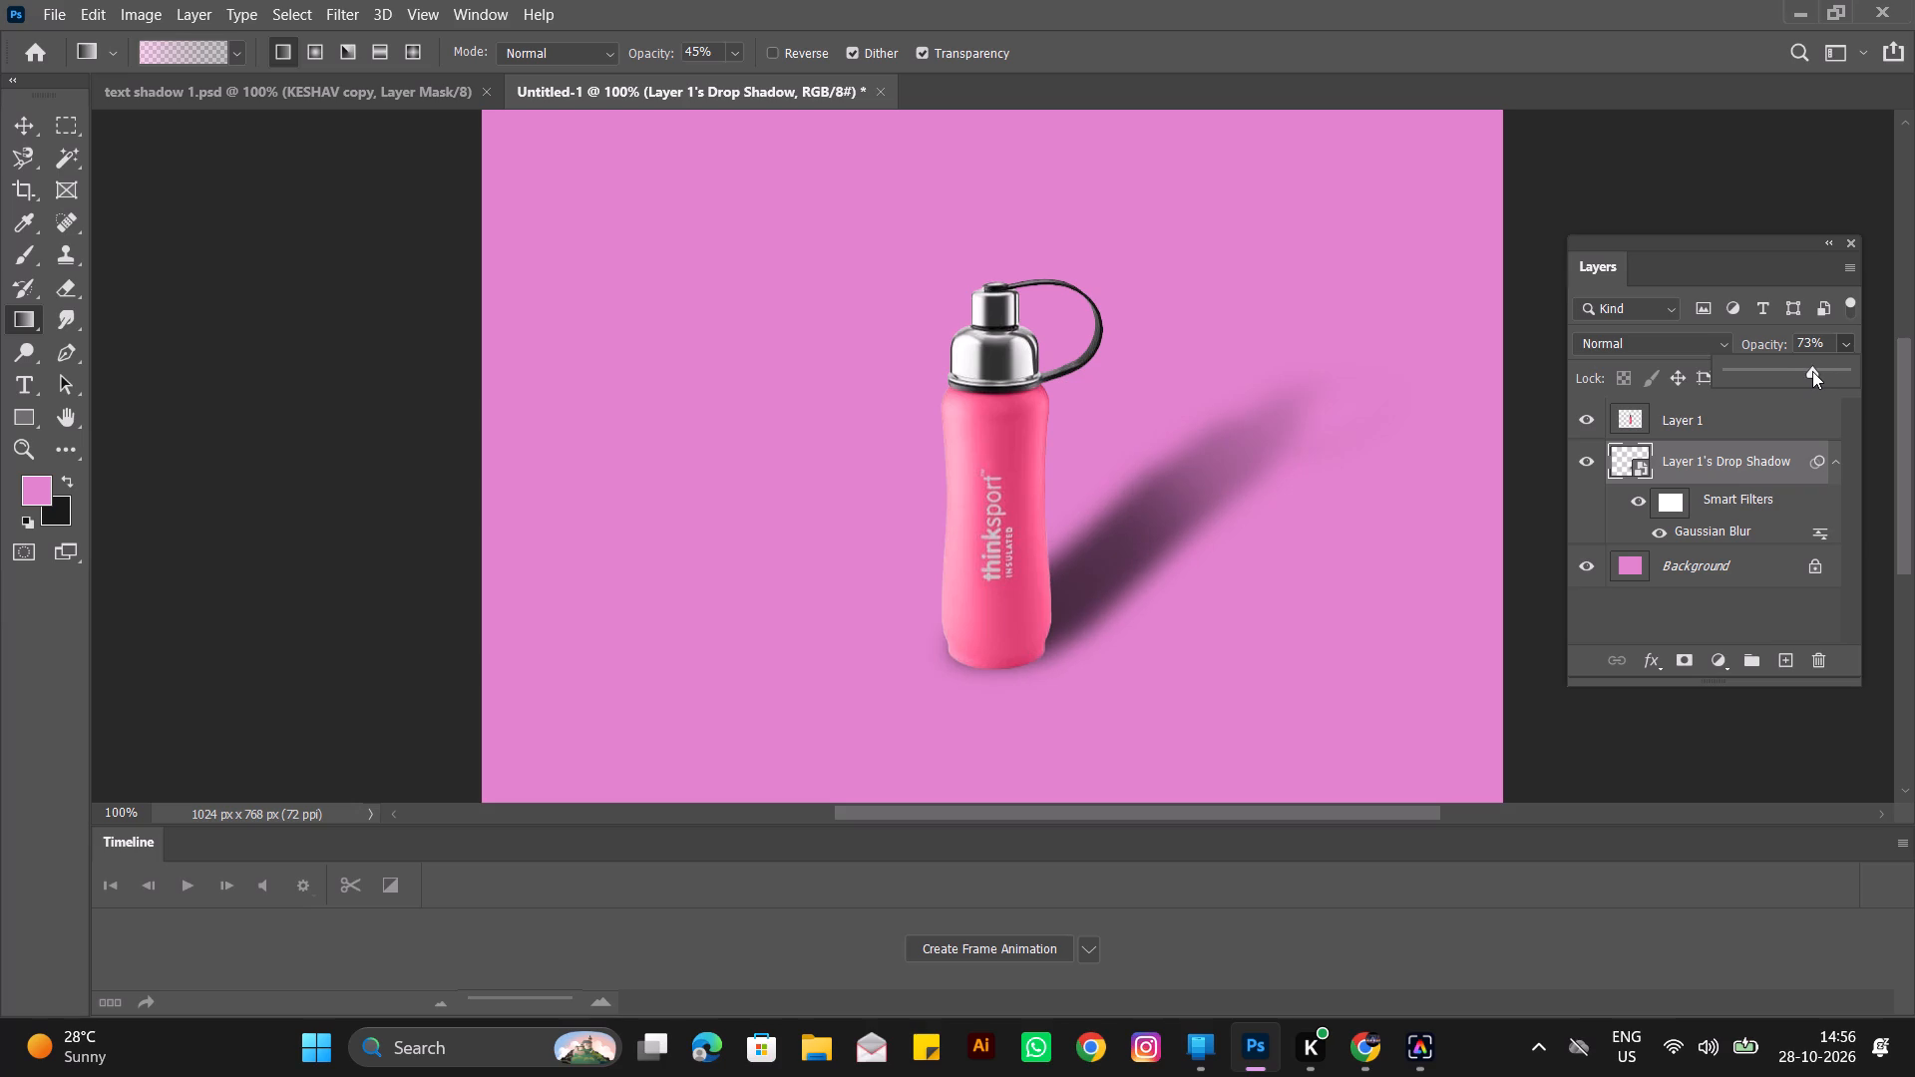
left_click_drag(1812, 371, 1810, 373)
left_click_drag(1810, 373, 1812, 373)
left_click(1748, 493)
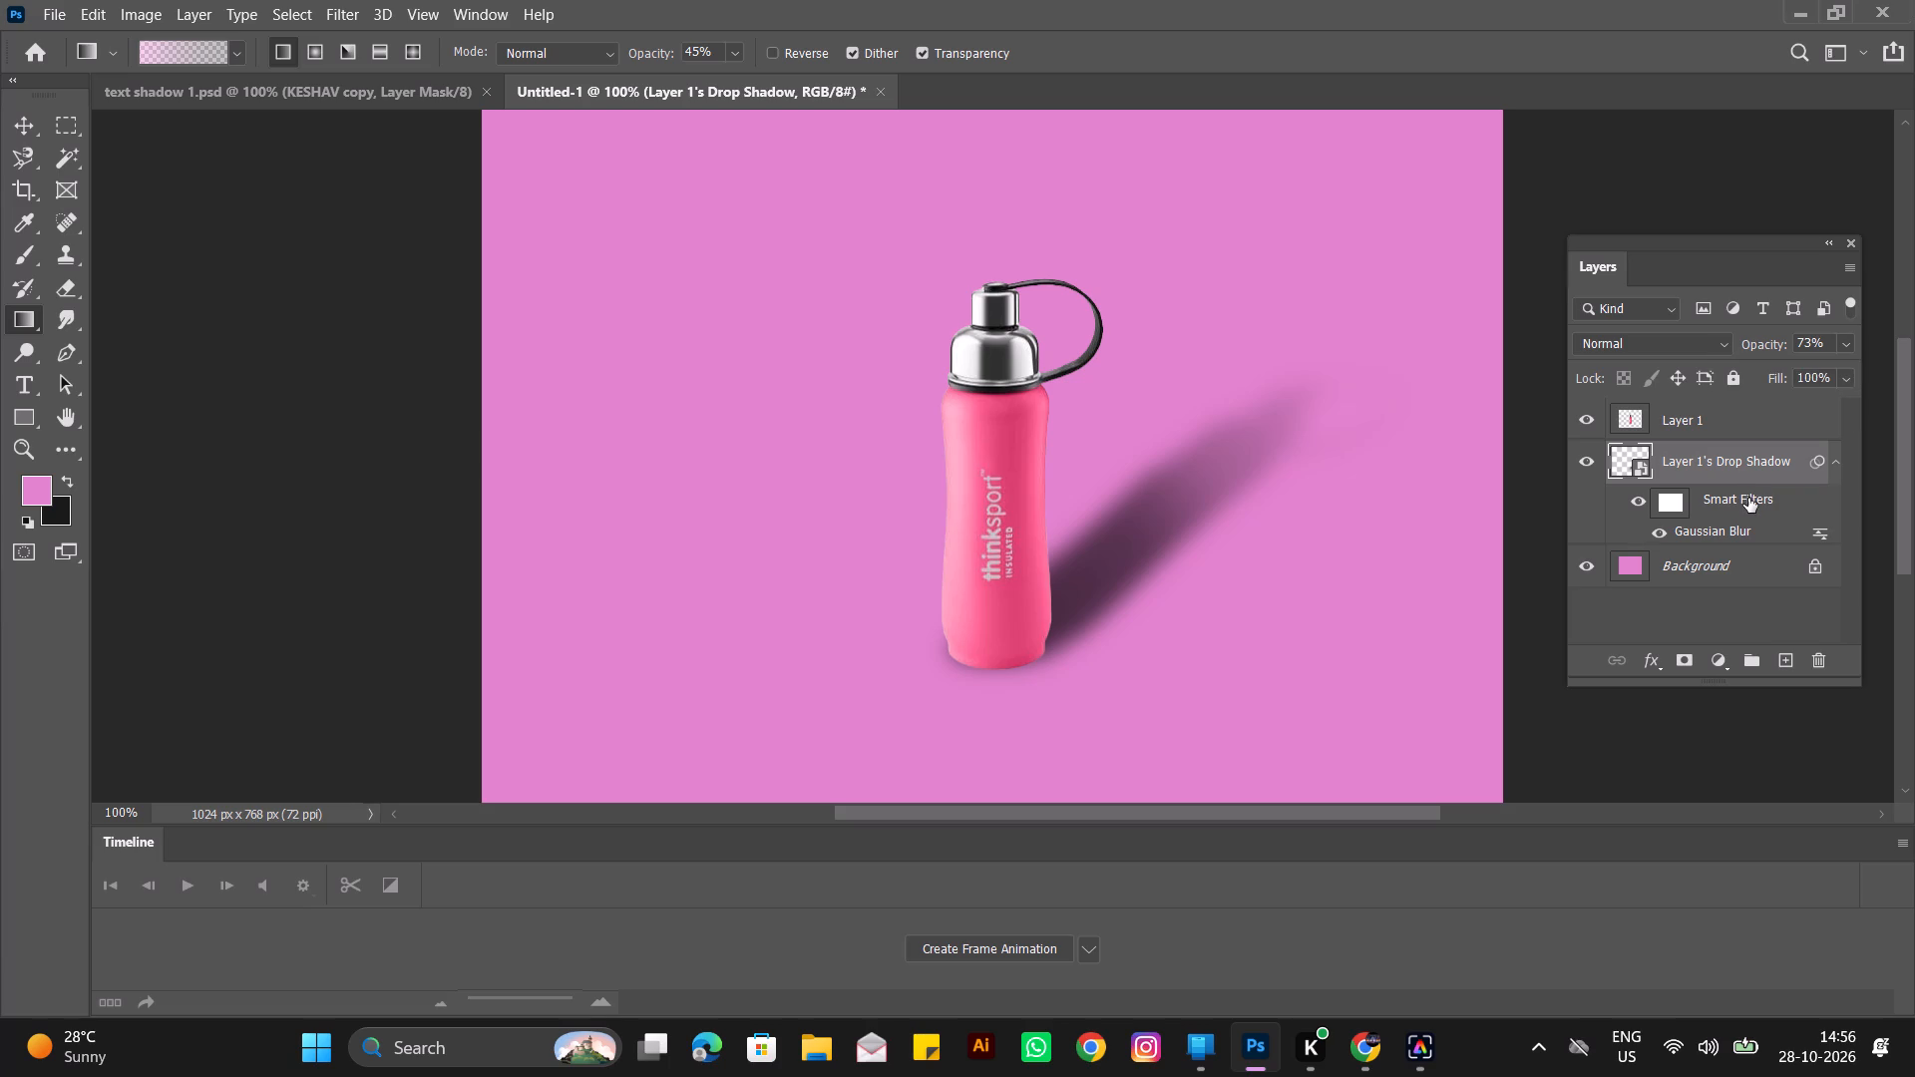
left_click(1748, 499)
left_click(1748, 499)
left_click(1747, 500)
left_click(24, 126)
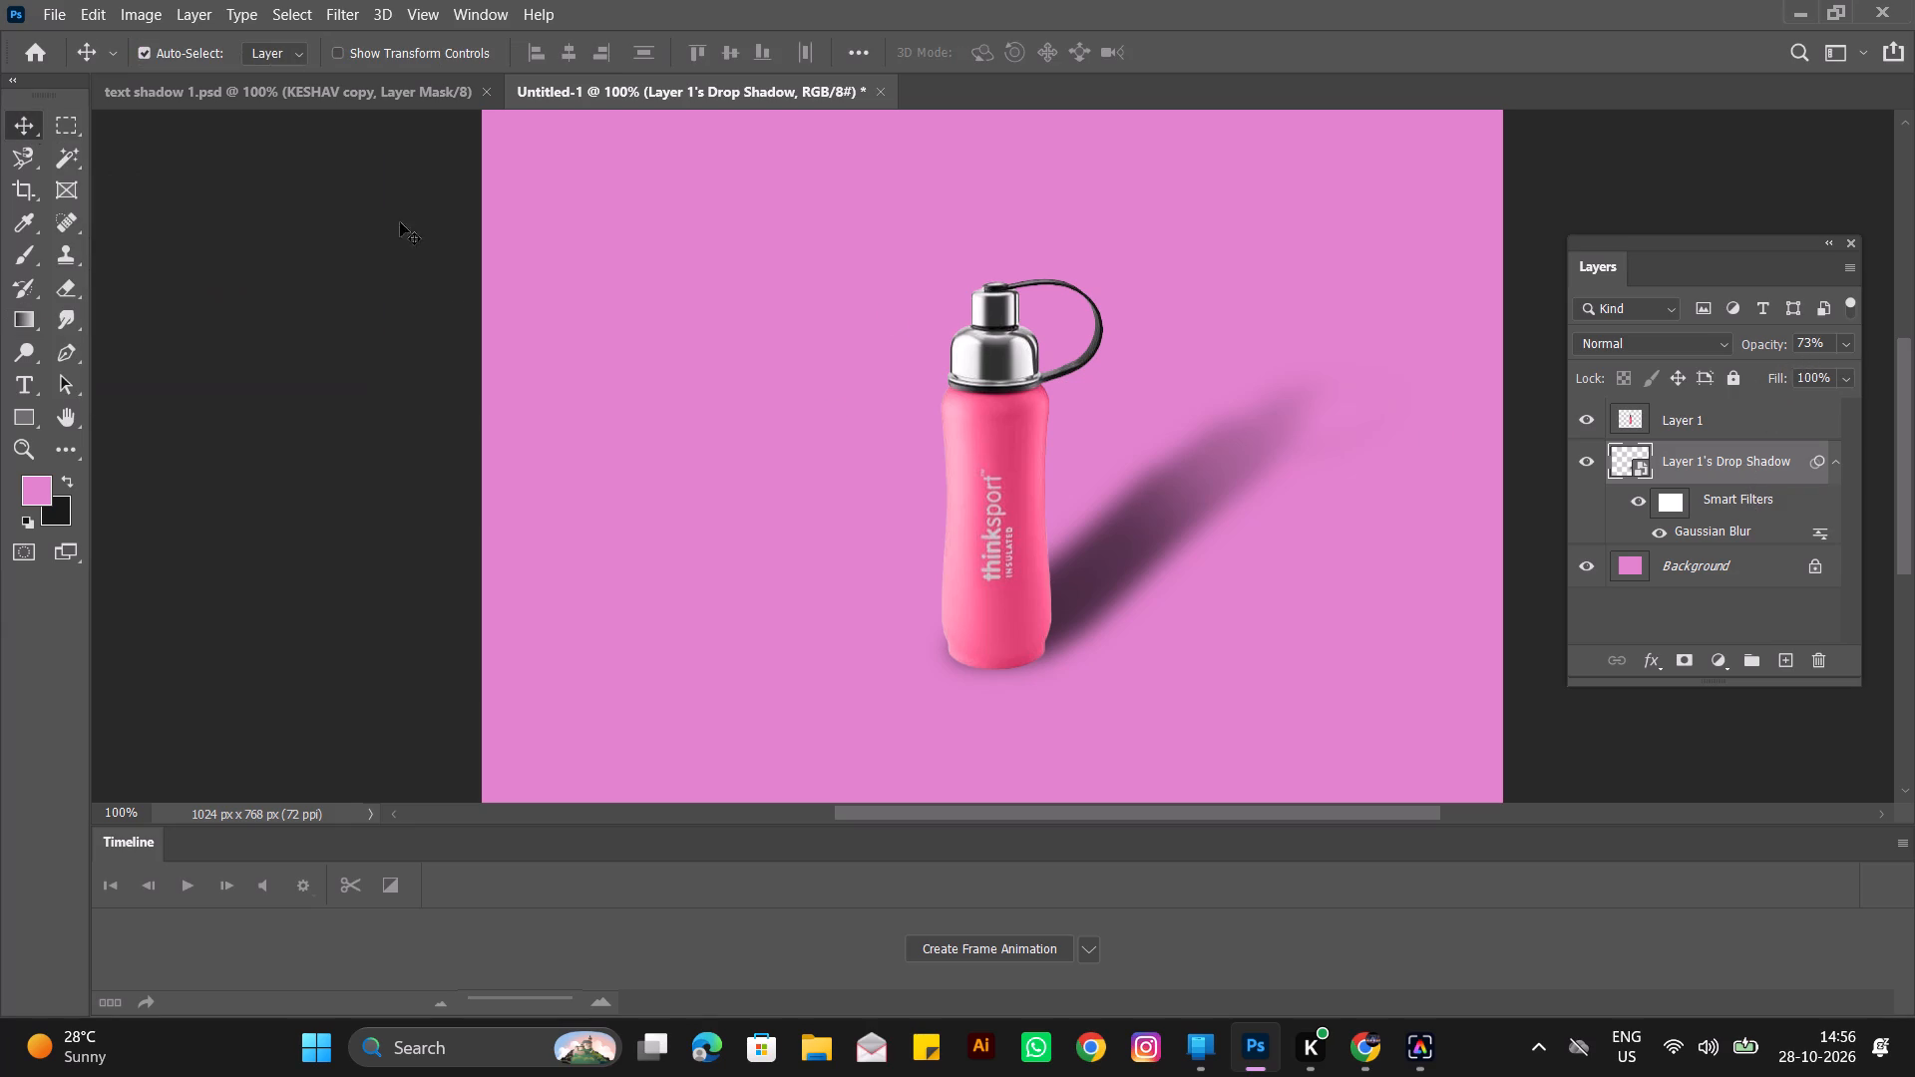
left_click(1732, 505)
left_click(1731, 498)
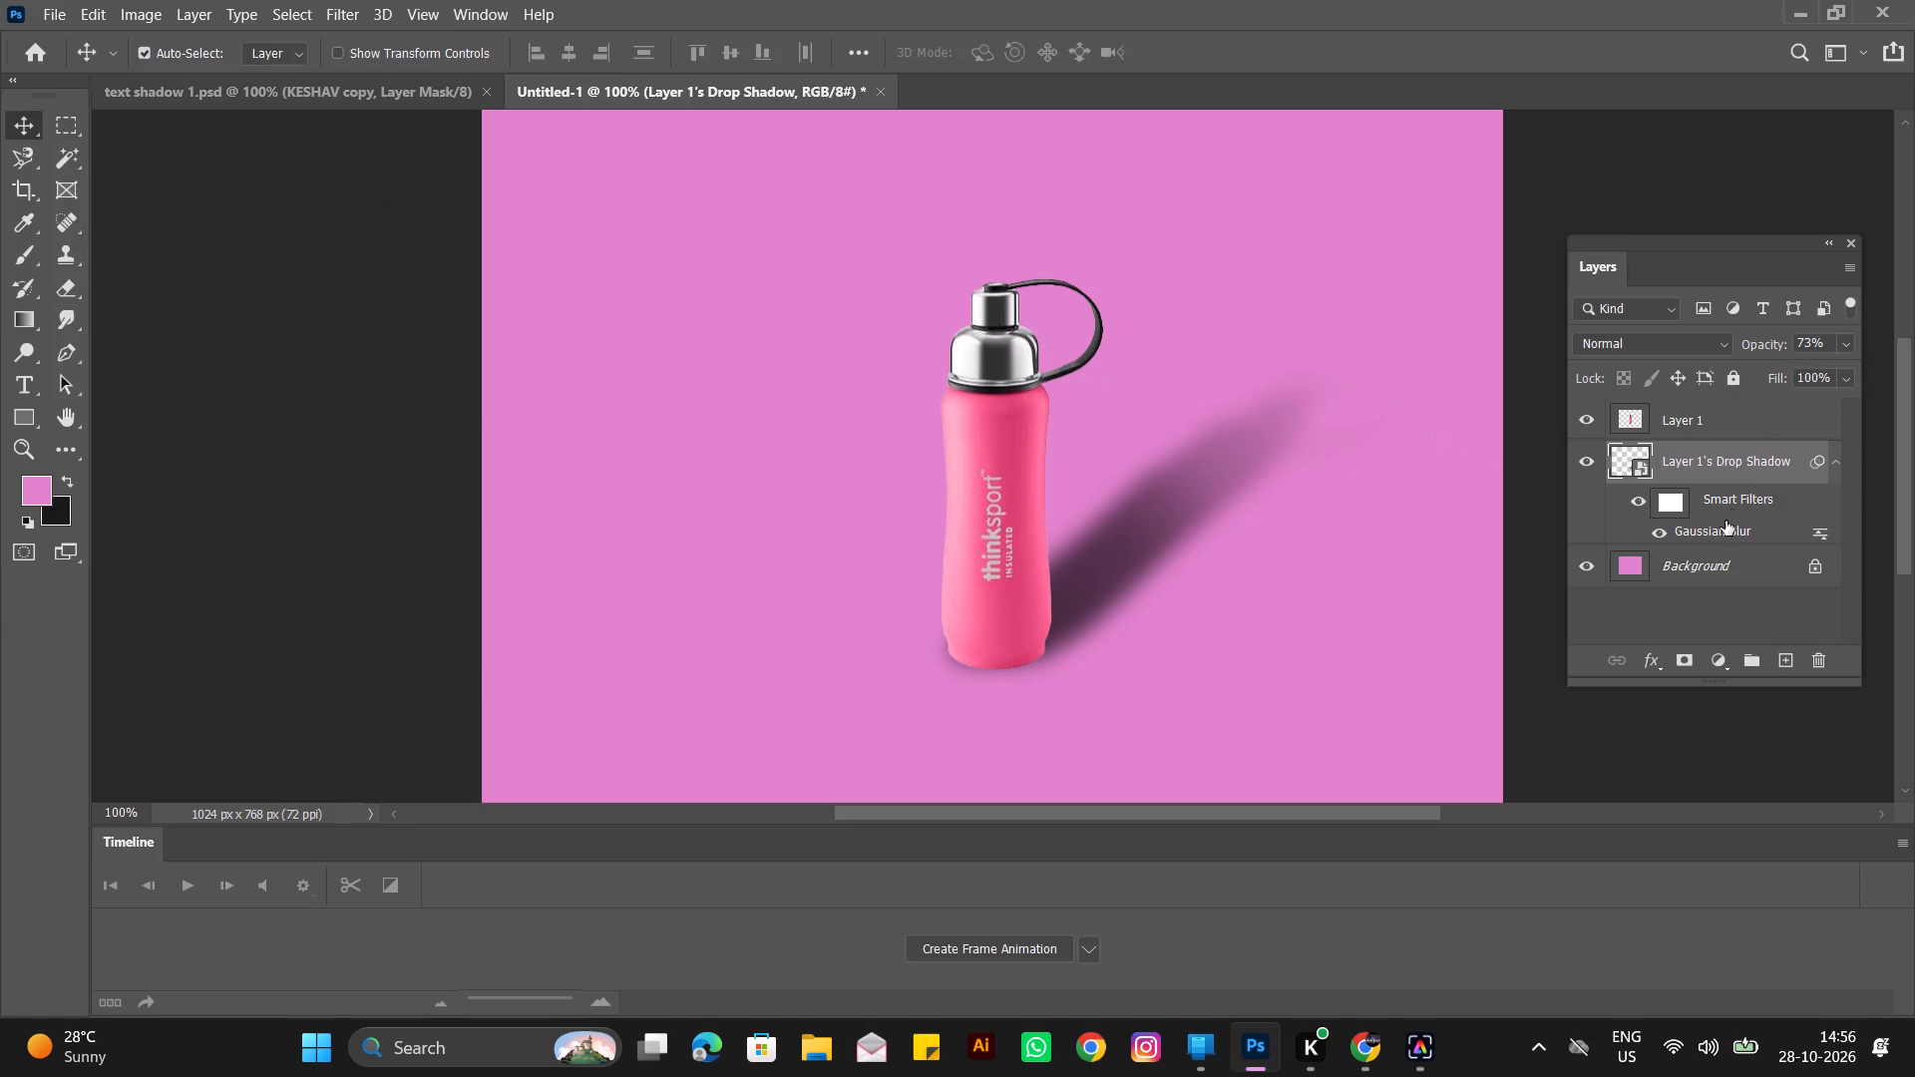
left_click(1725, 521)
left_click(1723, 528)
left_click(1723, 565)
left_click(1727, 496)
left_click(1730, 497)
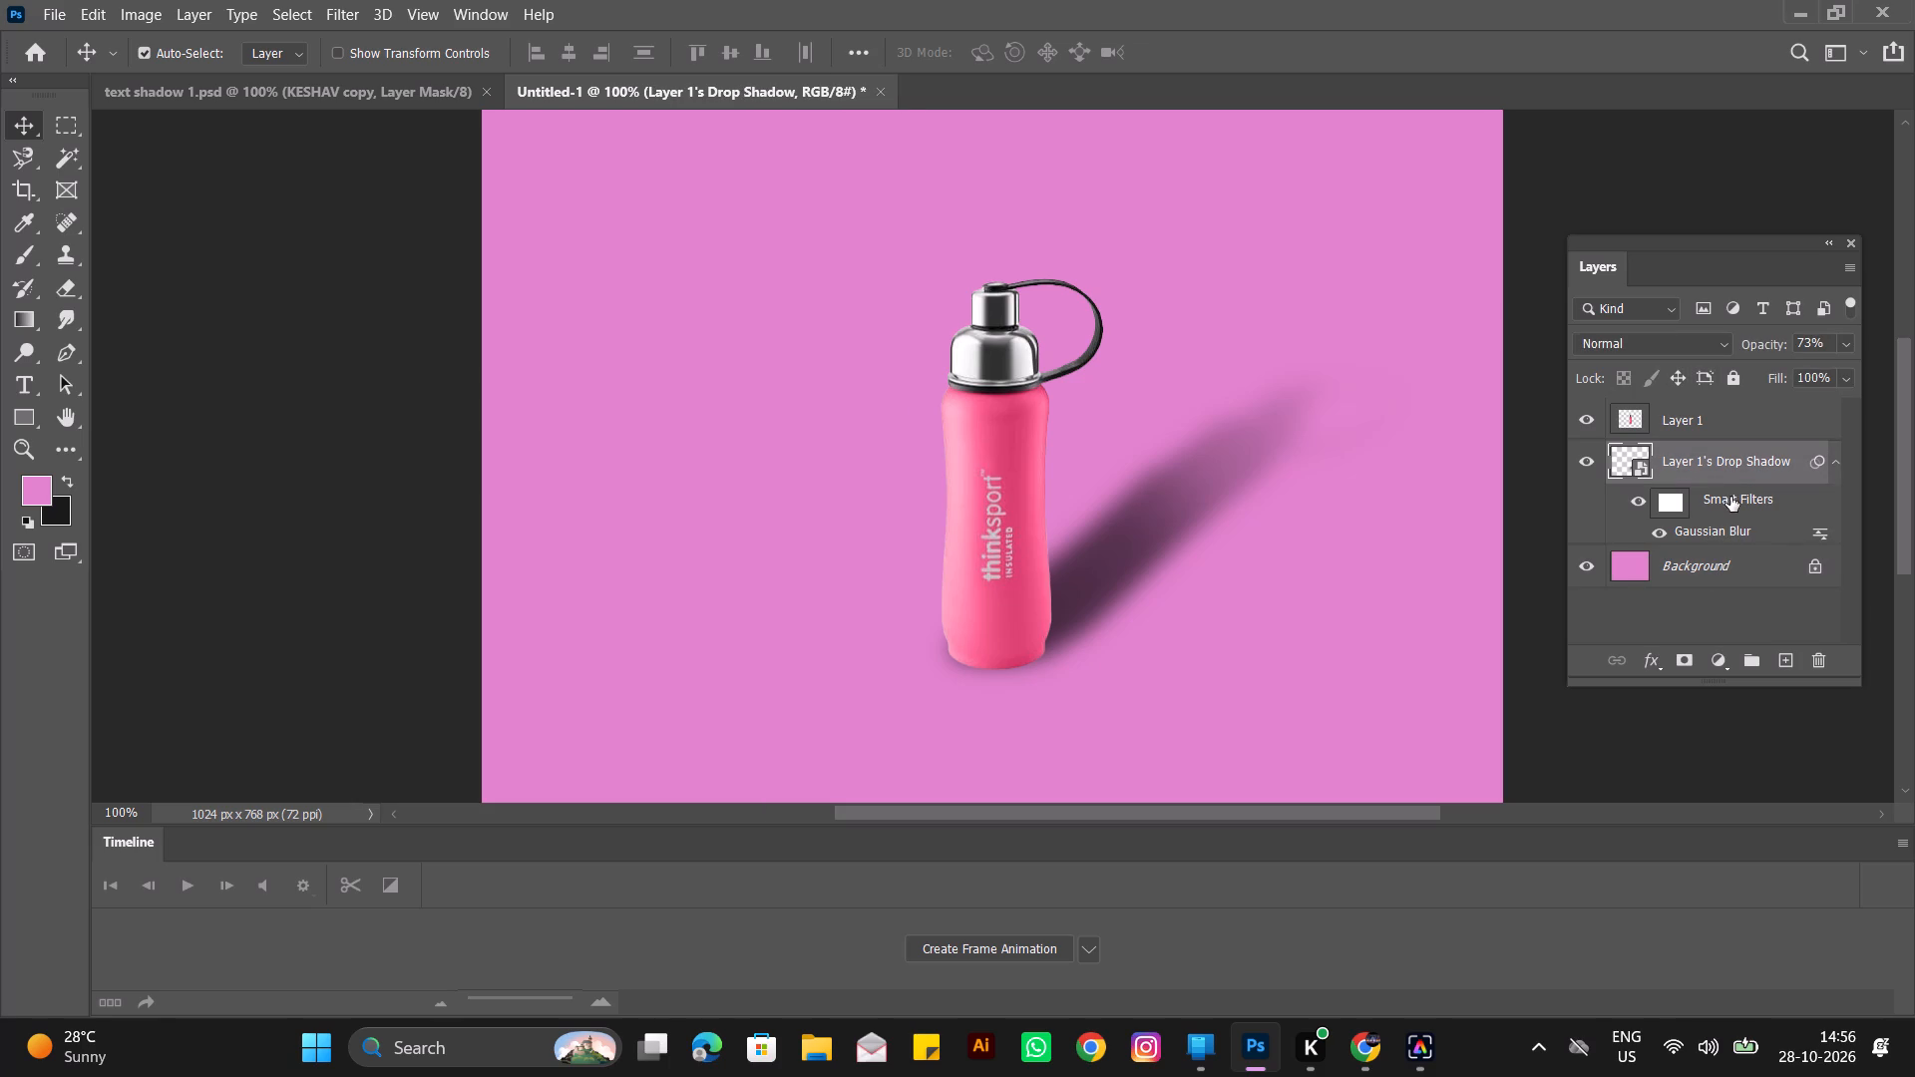
Brush black at 34% flow on the drop shadow's Smart Filters mask, along the left corner and underside of the bottle's base.
left_click(1679, 506)
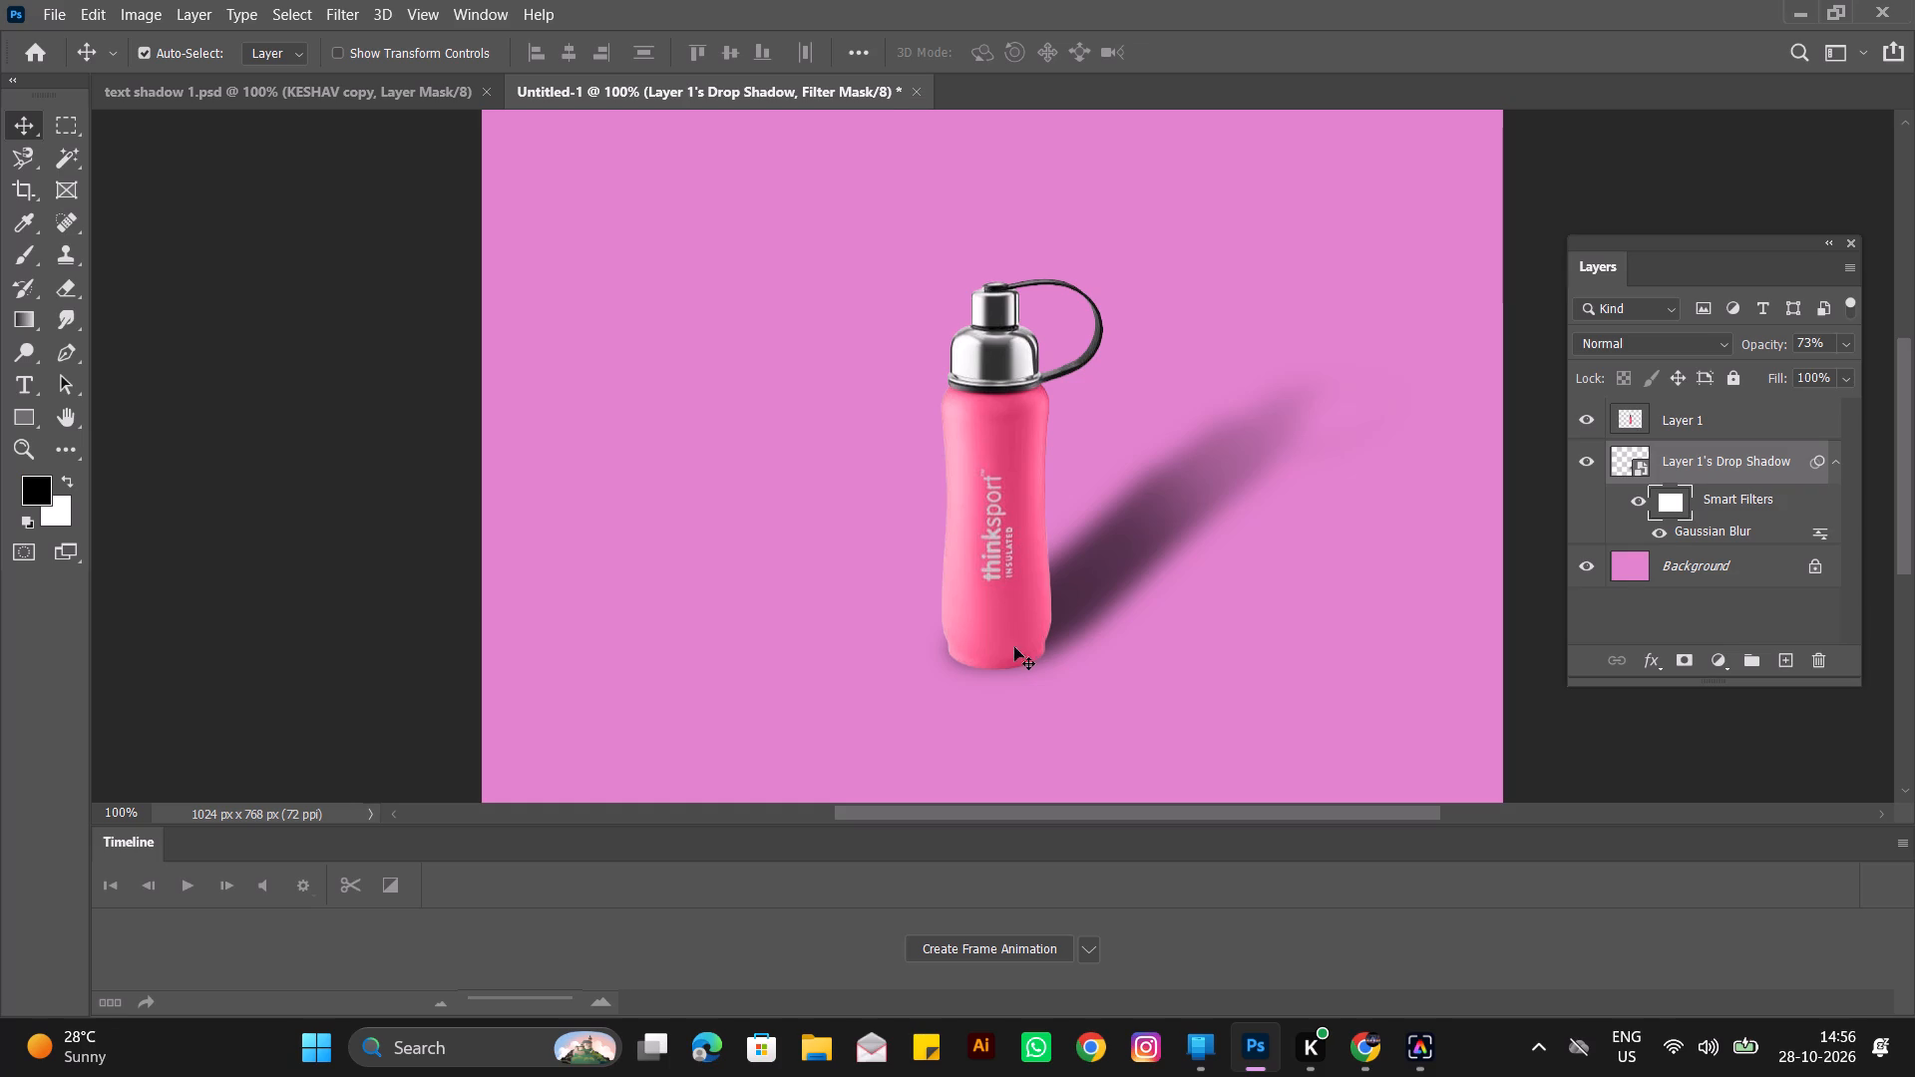
left_click_drag(29, 260, 110, 260)
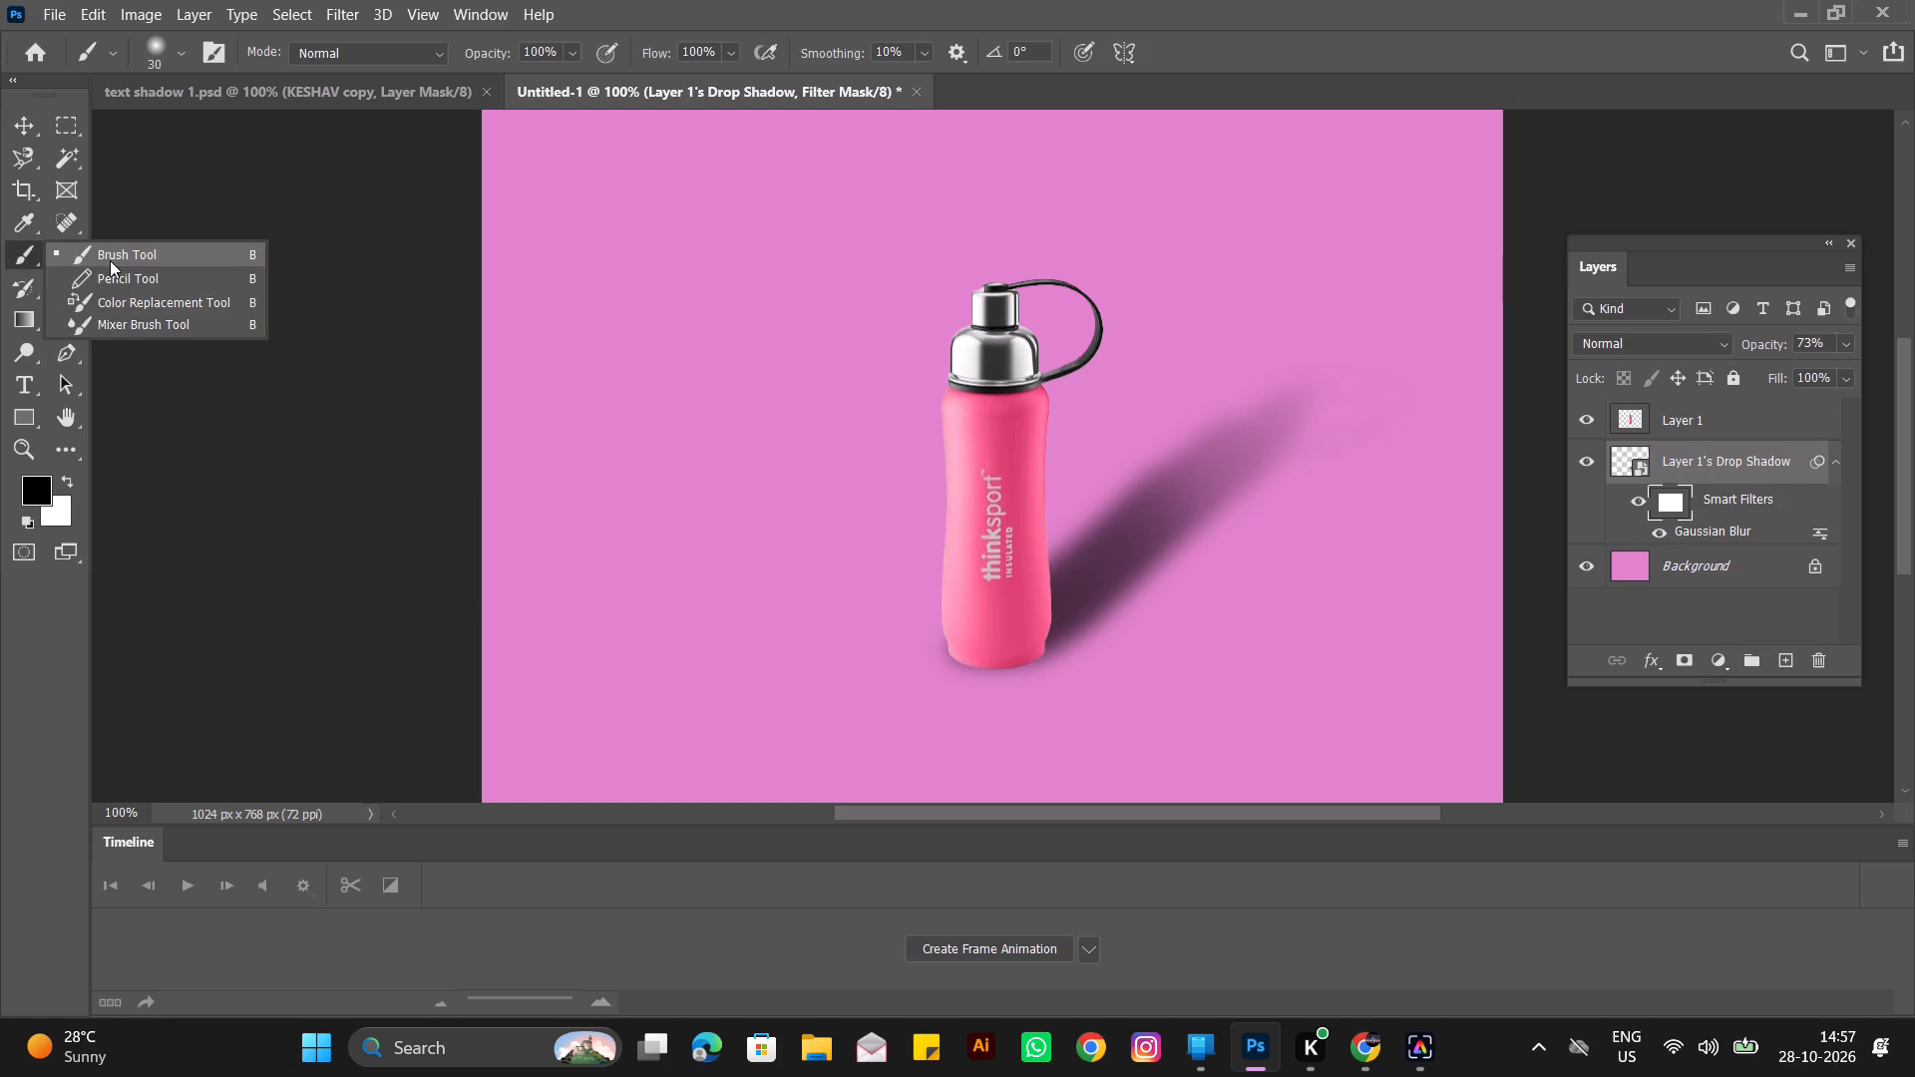
left_click_drag(110, 260, 112, 259)
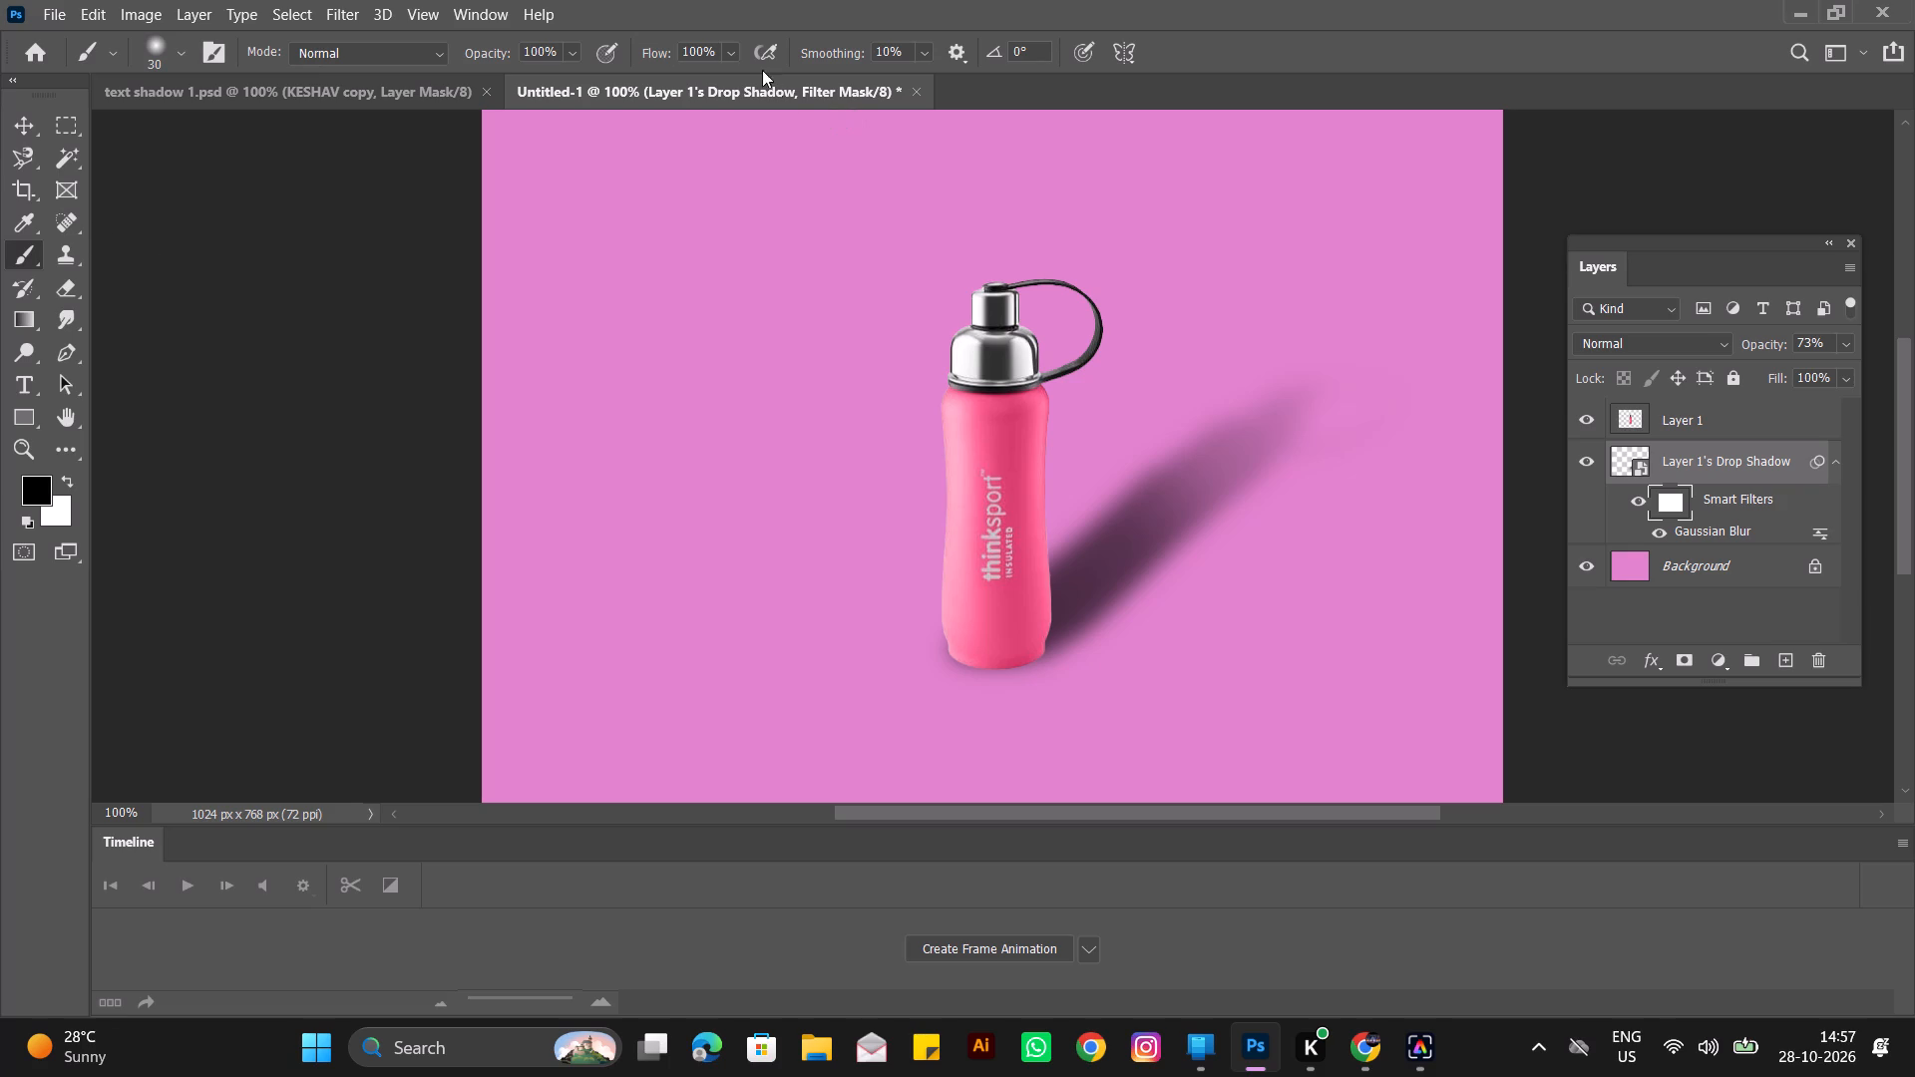
left_click_drag(714, 49, 683, 49)
left_click_drag(683, 49, 600, 49)
type("34")
key("Return")
key("ctrl+plus")
scroll(1024, 502, "down", 3)
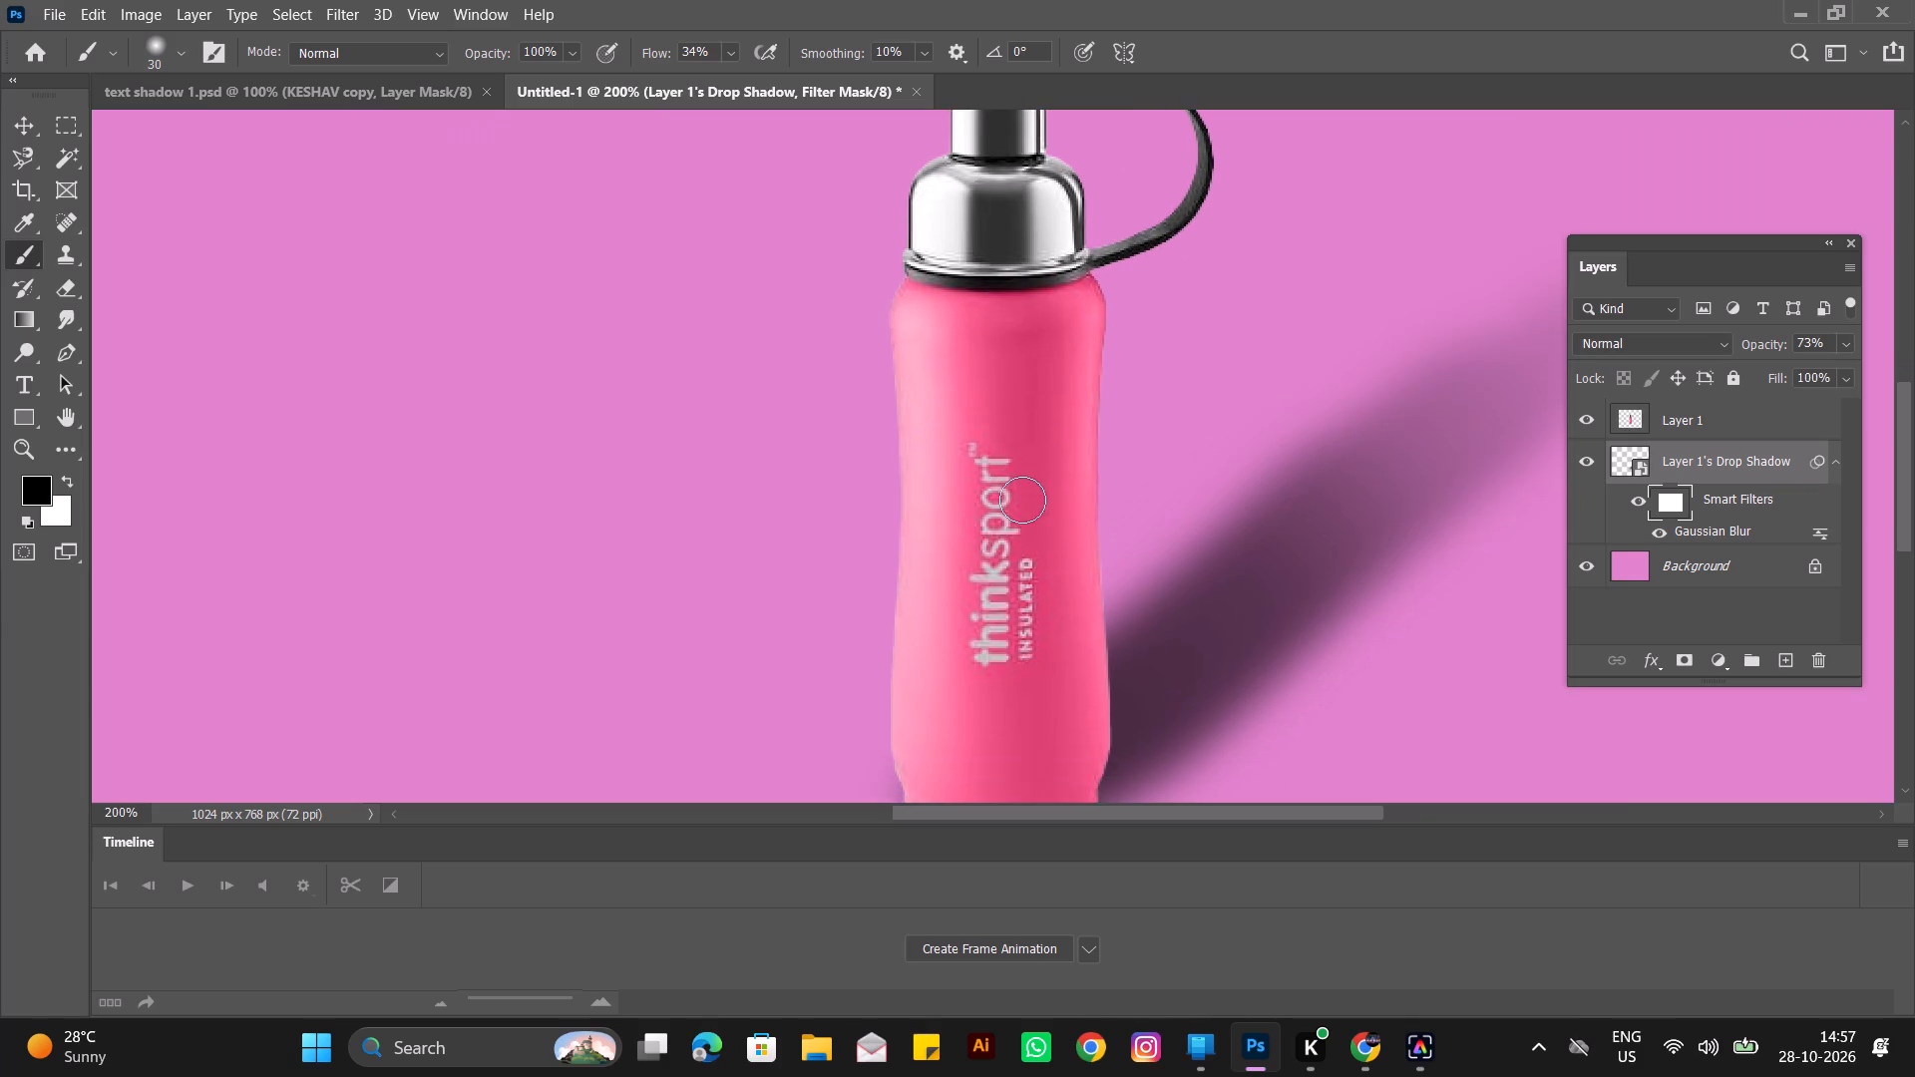
scroll(1022, 500, "down", 10)
left_click_drag(889, 599, 927, 620)
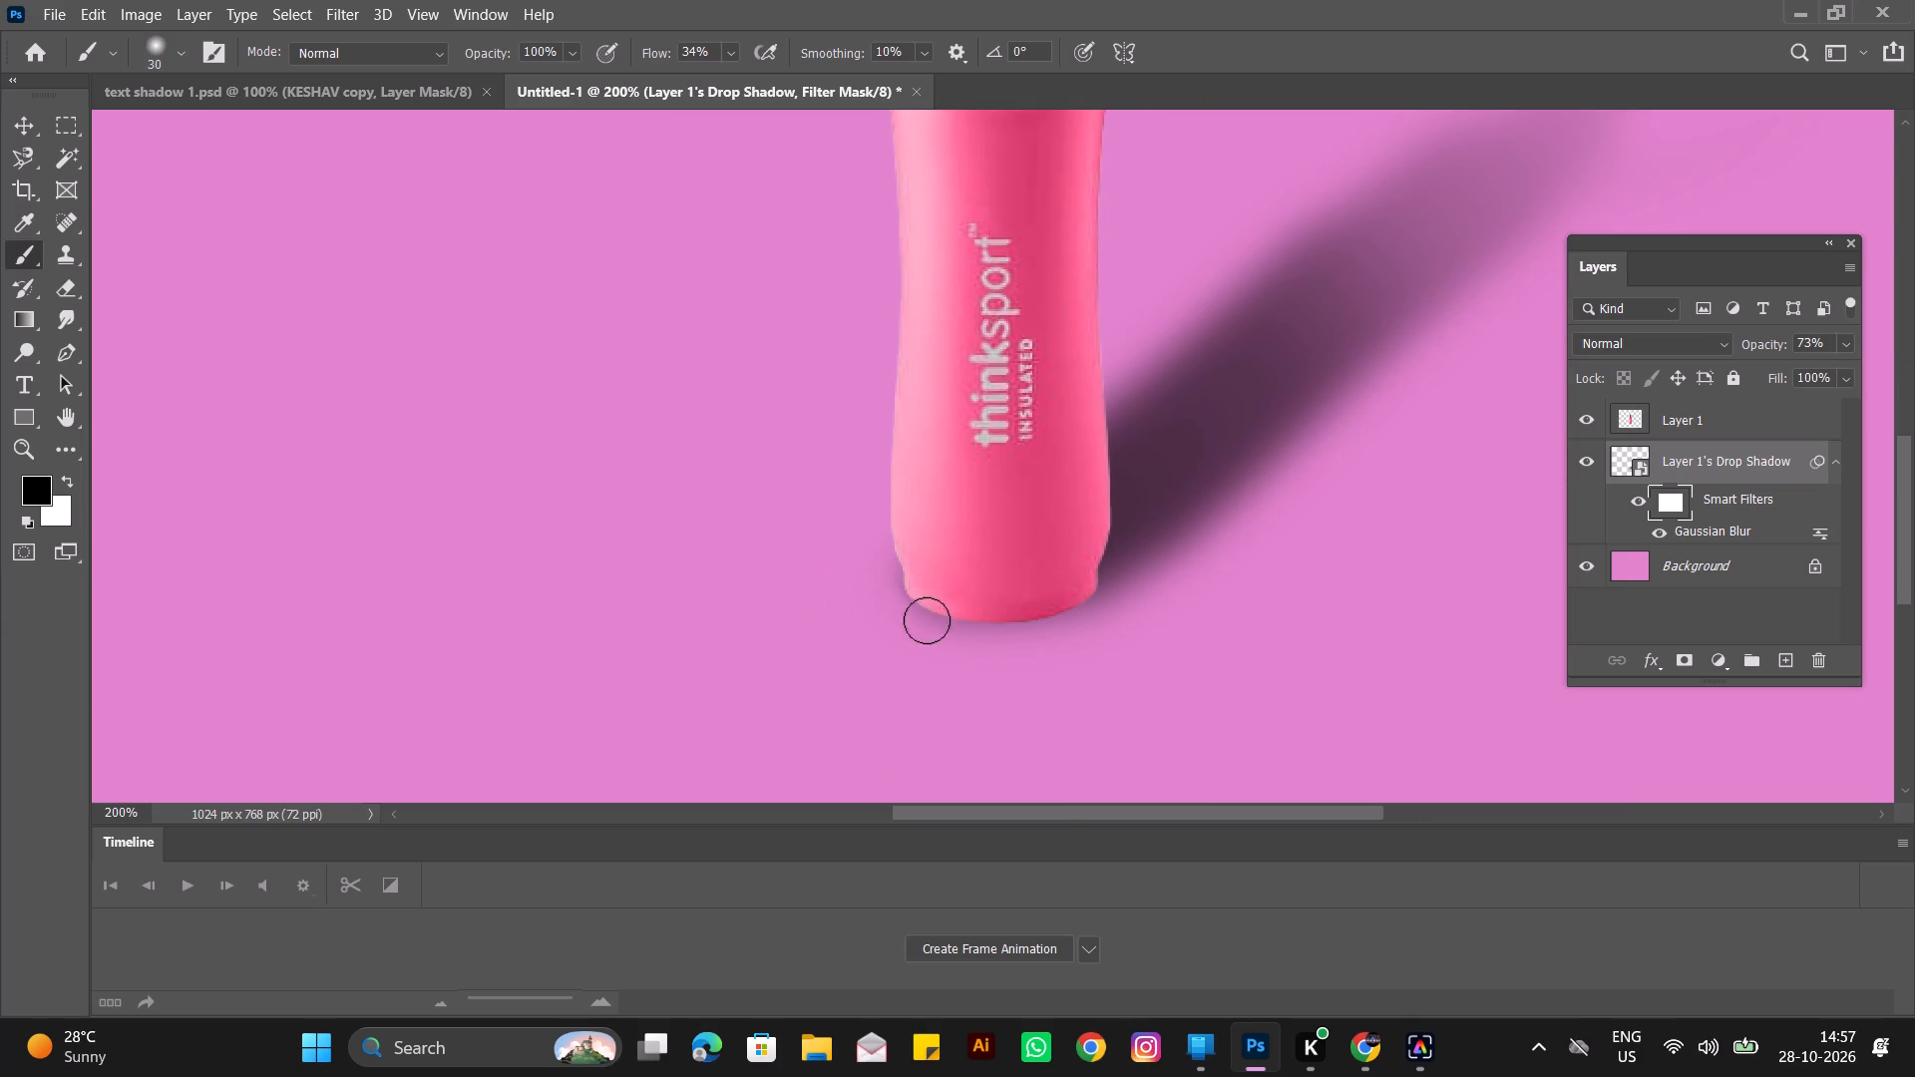
left_click_drag(927, 620, 907, 606)
left_click_drag(884, 592, 924, 627)
left_click_drag(917, 598, 941, 619)
left_click_drag(941, 619, 1002, 637)
left_click_drag(1002, 637, 1011, 633)
left_click_drag(993, 631, 1063, 618)
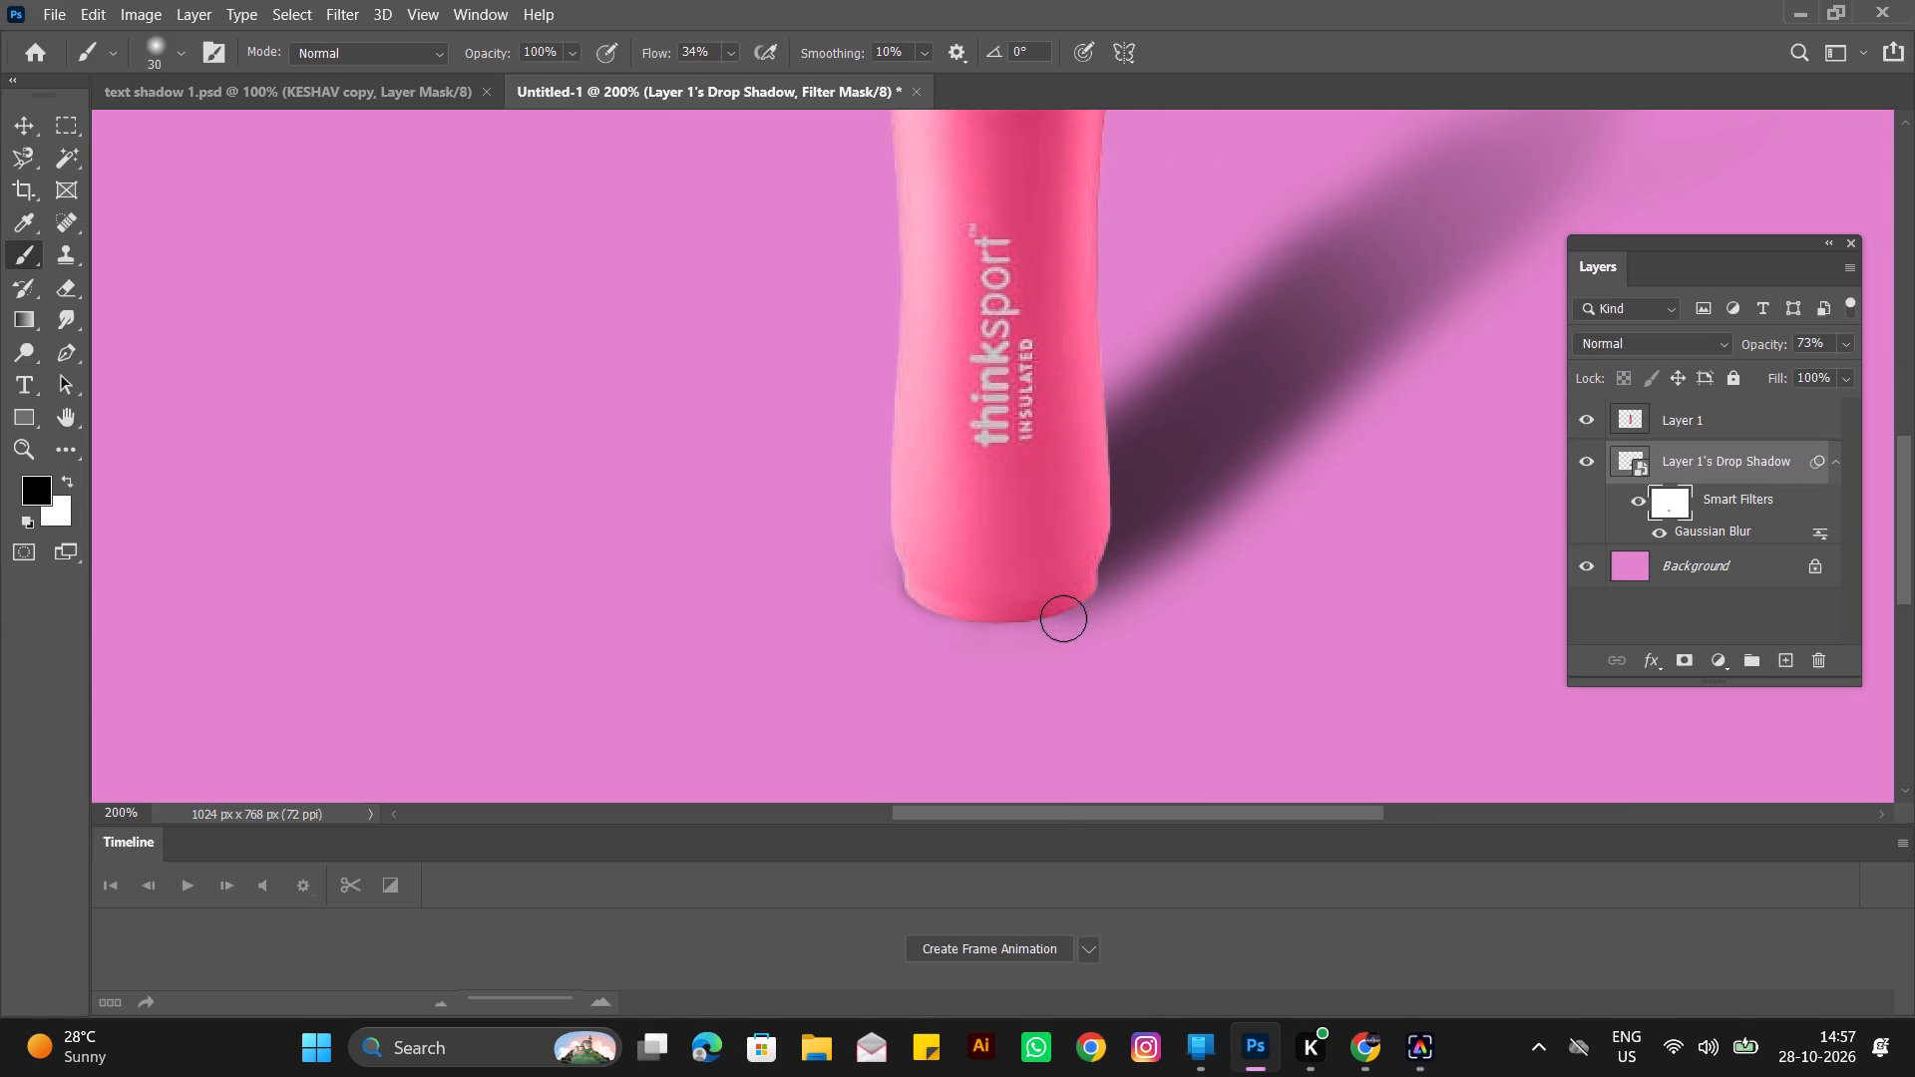
Paint black on the filter mask around the right corner of the bottle's base, where the cast shadow begins.
left_click_drag(1063, 621, 1080, 613)
left_click(1079, 612)
left_click(1085, 605)
left_click_drag(1084, 601, 1074, 614)
left_click_drag(1078, 606, 1067, 612)
left_click_drag(1073, 608, 1064, 599)
left_click_drag(1054, 600, 1075, 601)
left_click(1075, 601)
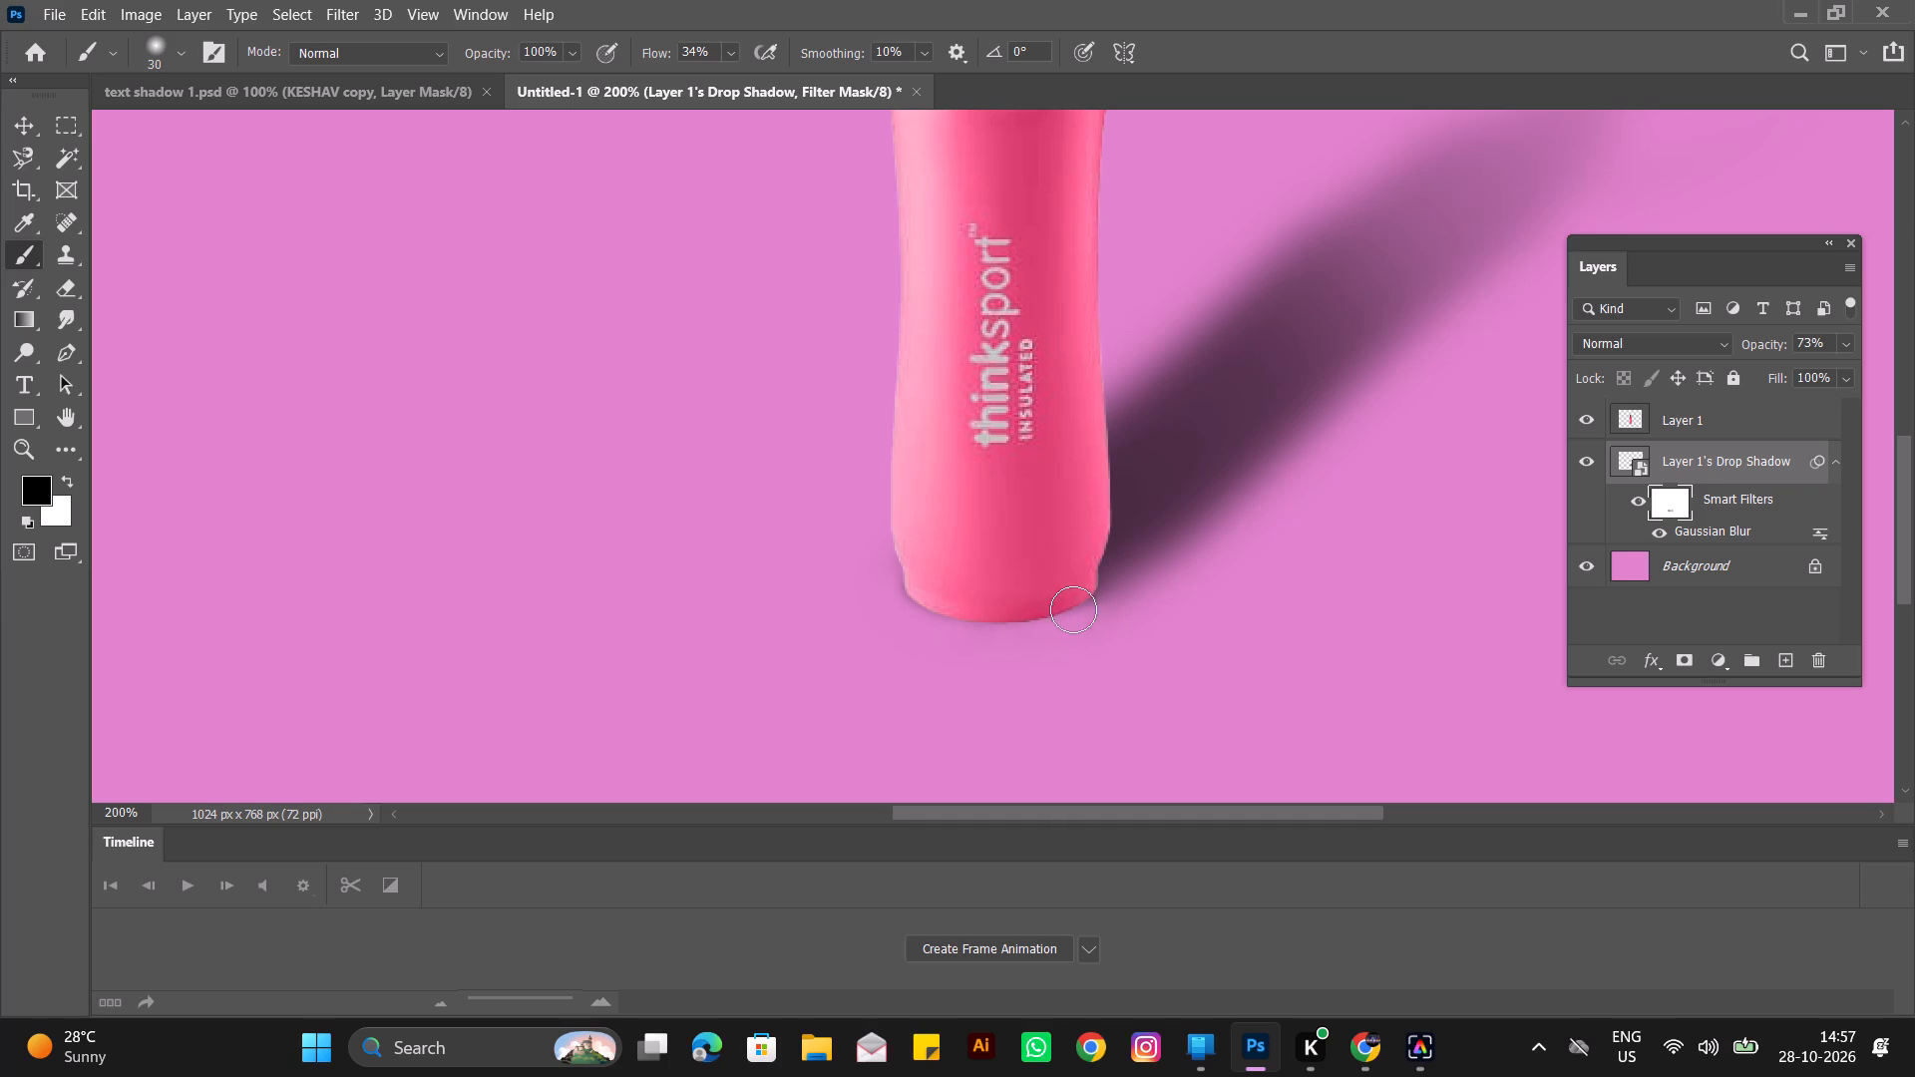
left_click_drag(1074, 608, 1091, 601)
left_click(1091, 601)
left_click_drag(1091, 602, 1099, 593)
triple_click(1099, 593)
left_click(1101, 591)
double_click(1107, 585)
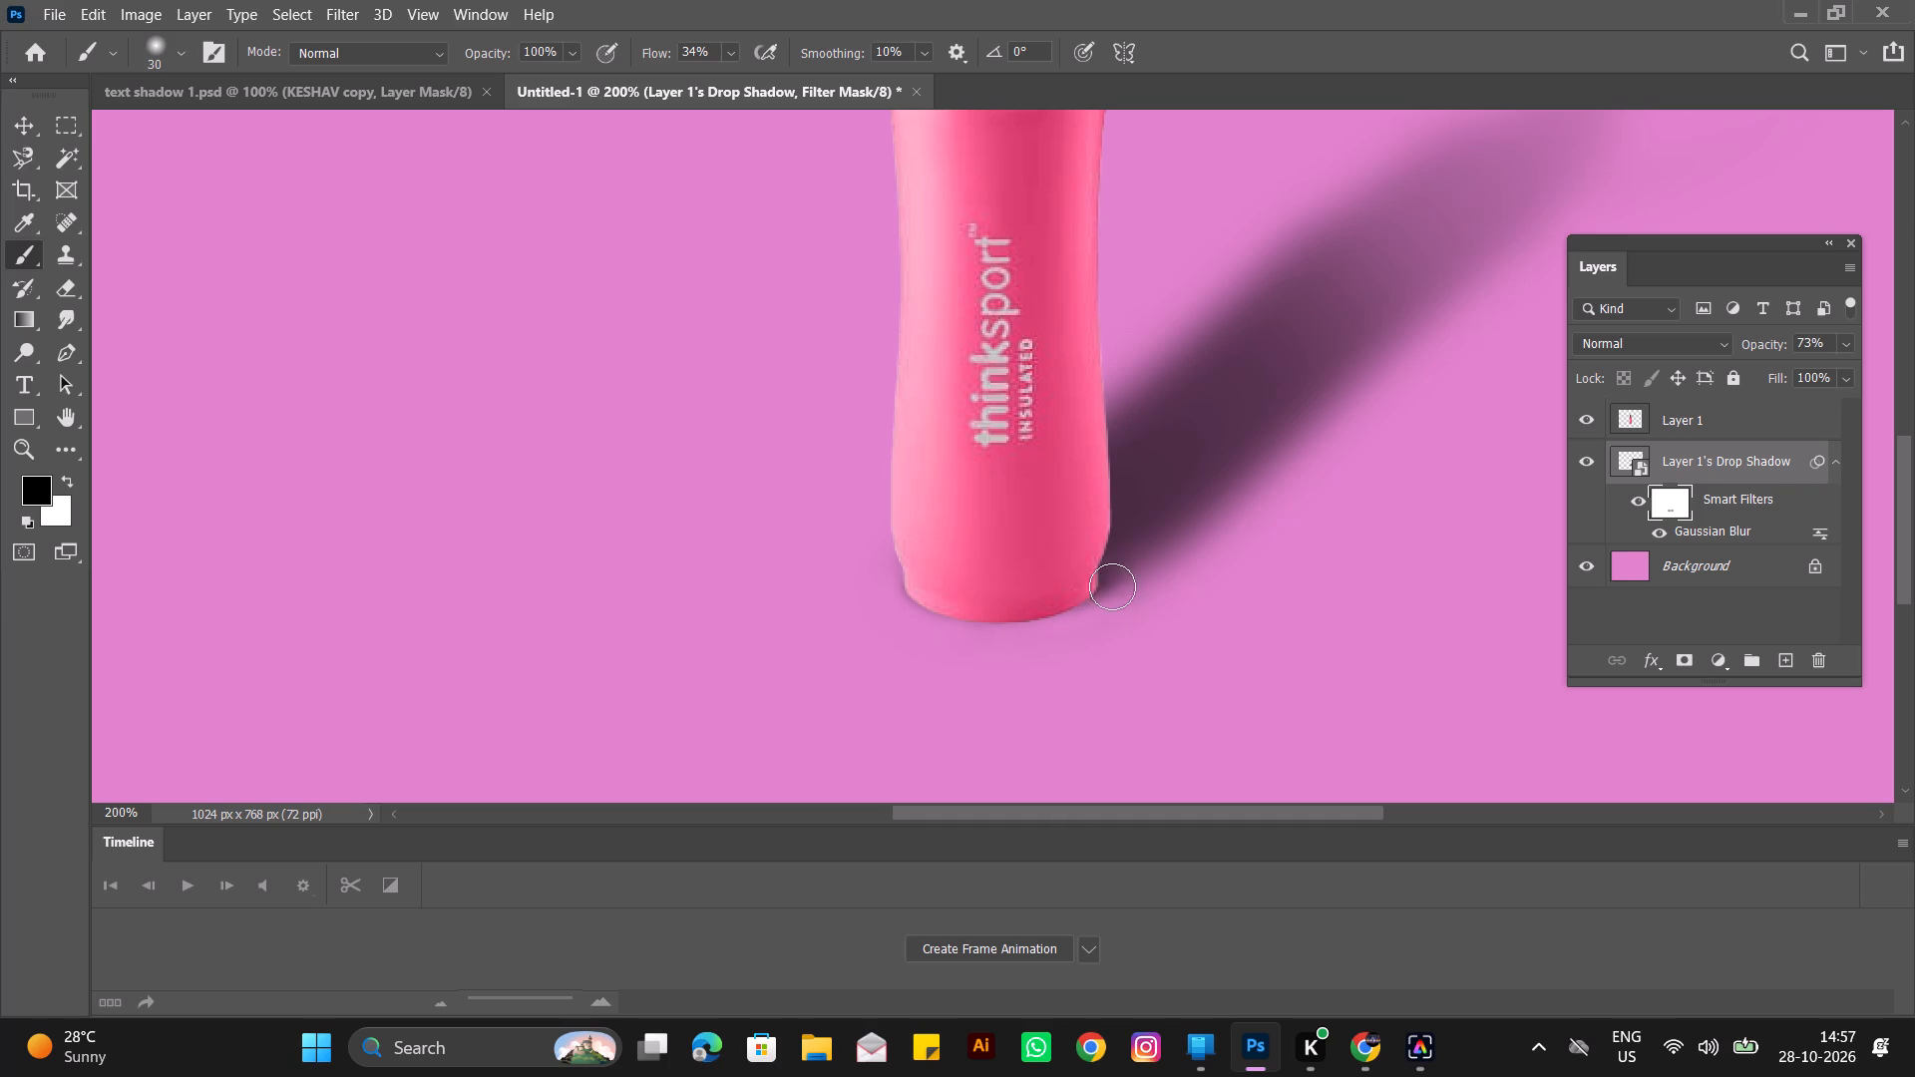
double_click(1117, 575)
left_click(1111, 574)
left_click_drag(1111, 573, 1097, 610)
left_click_drag(1089, 599, 1080, 618)
left_click_drag(1080, 611, 1073, 623)
left_click_drag(1075, 607, 1039, 632)
Go over the filter mask again along the base's left corner and bottom edge to sharpen the contact shadow.
left_click(914, 604)
left_click_drag(908, 596, 917, 604)
left_click_drag(900, 583, 911, 591)
left_click_drag(910, 592, 923, 613)
left_click_drag(912, 591, 930, 614)
left_click_drag(931, 612, 958, 628)
left_click_drag(958, 627, 970, 626)
left_click_drag(971, 623, 1017, 618)
left_click_drag(1017, 618, 1031, 618)
left_click_drag(1026, 618, 1044, 615)
left_click_drag(1040, 624, 1059, 633)
left_click(1038, 633)
left_click_drag(941, 646, 969, 645)
left_click_drag(970, 640, 988, 636)
left_click(953, 623)
left_click(920, 605)
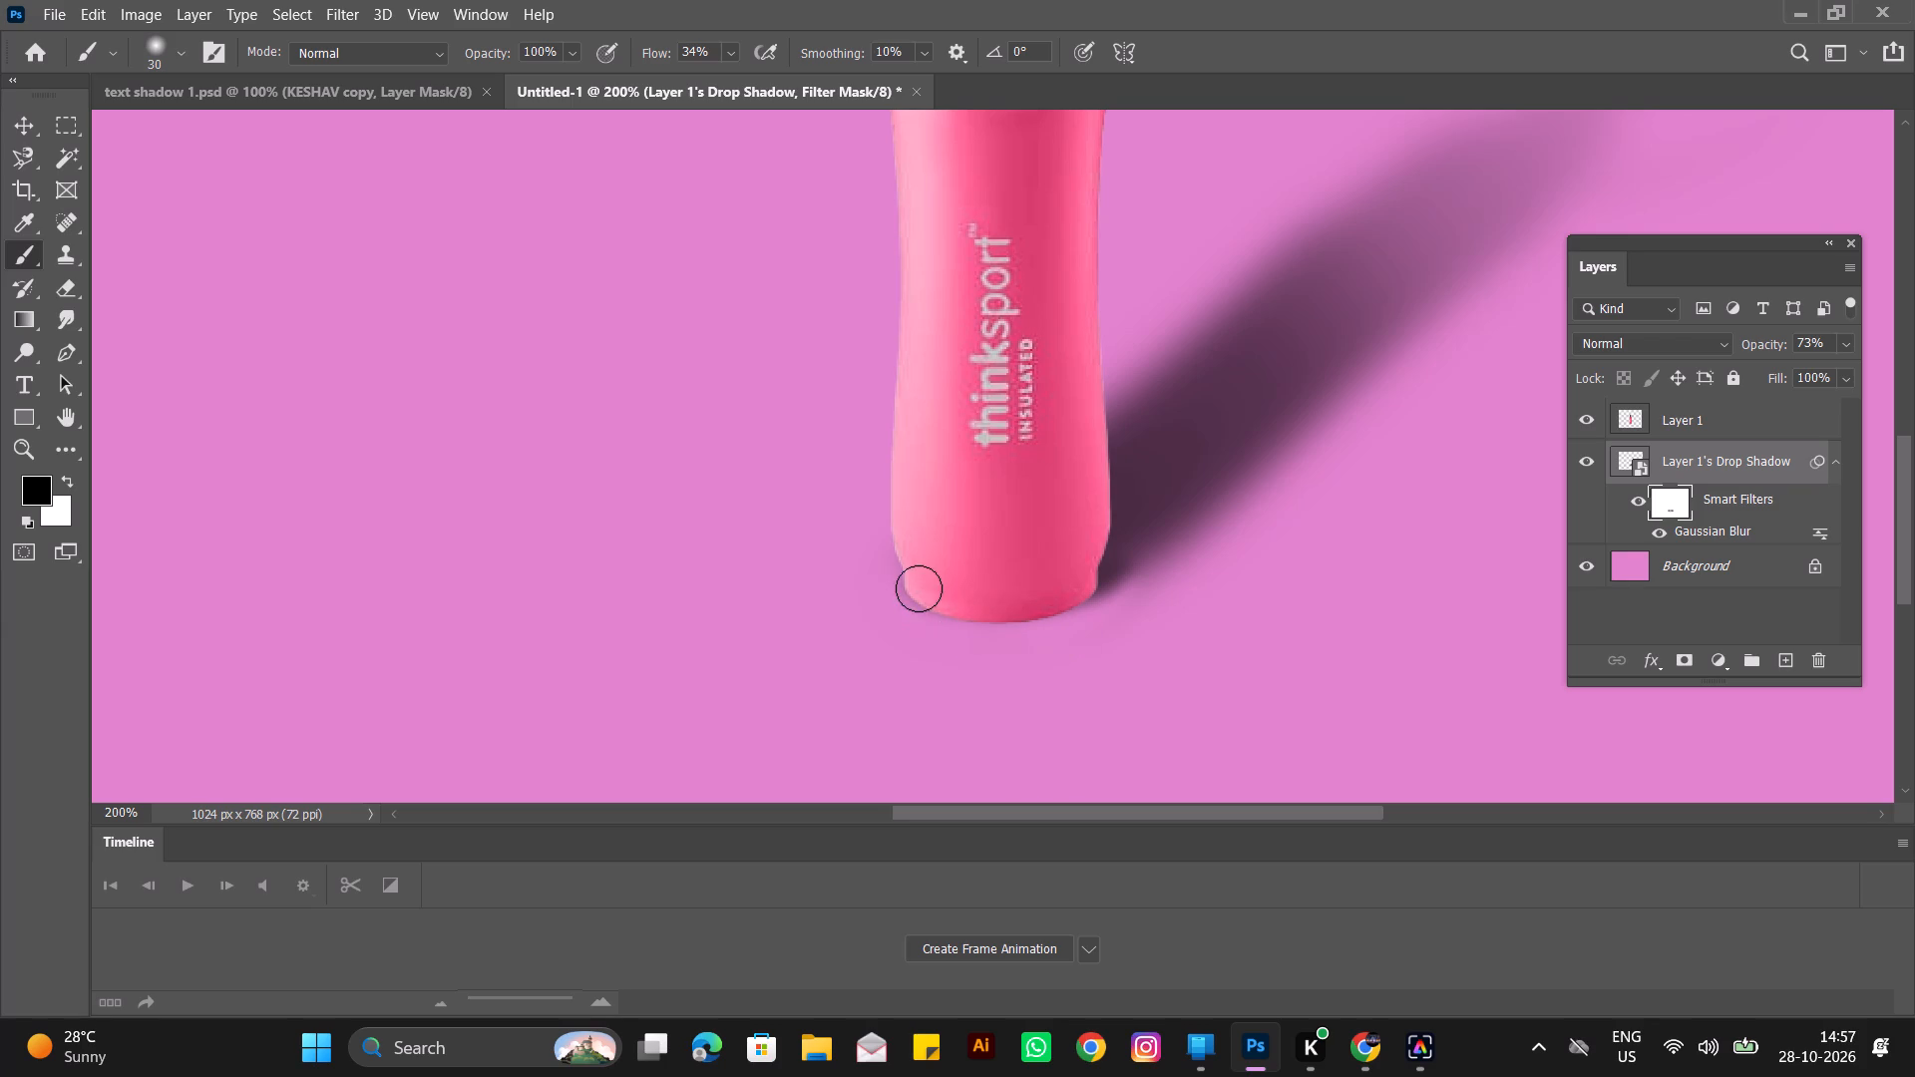
left_click(919, 588)
double_click(908, 586)
left_click(903, 600)
left_click_drag(914, 620, 922, 611)
left_click(920, 604)
left_click_drag(900, 575, 909, 612)
Set the brush flow to 12% and paint the filter mask along the full bottom edge of the bottle.
left_click_drag(711, 44, 642, 44)
type("12")
key("Return")
left_click_drag(904, 593, 922, 630)
left_click_drag(921, 605, 943, 617)
left_click_drag(924, 610, 940, 615)
left_click_drag(937, 616, 965, 621)
left_click_drag(944, 609, 959, 622)
left_click_drag(971, 619, 1024, 604)
left_click(1024, 612)
left_click_drag(1023, 626, 1047, 617)
left_click_drag(1056, 611, 1069, 604)
left_click_drag(1079, 604, 1083, 594)
left_click_drag(1045, 617, 1012, 633)
left_click(993, 623)
left_click(966, 623)
left_click_drag(944, 609, 933, 616)
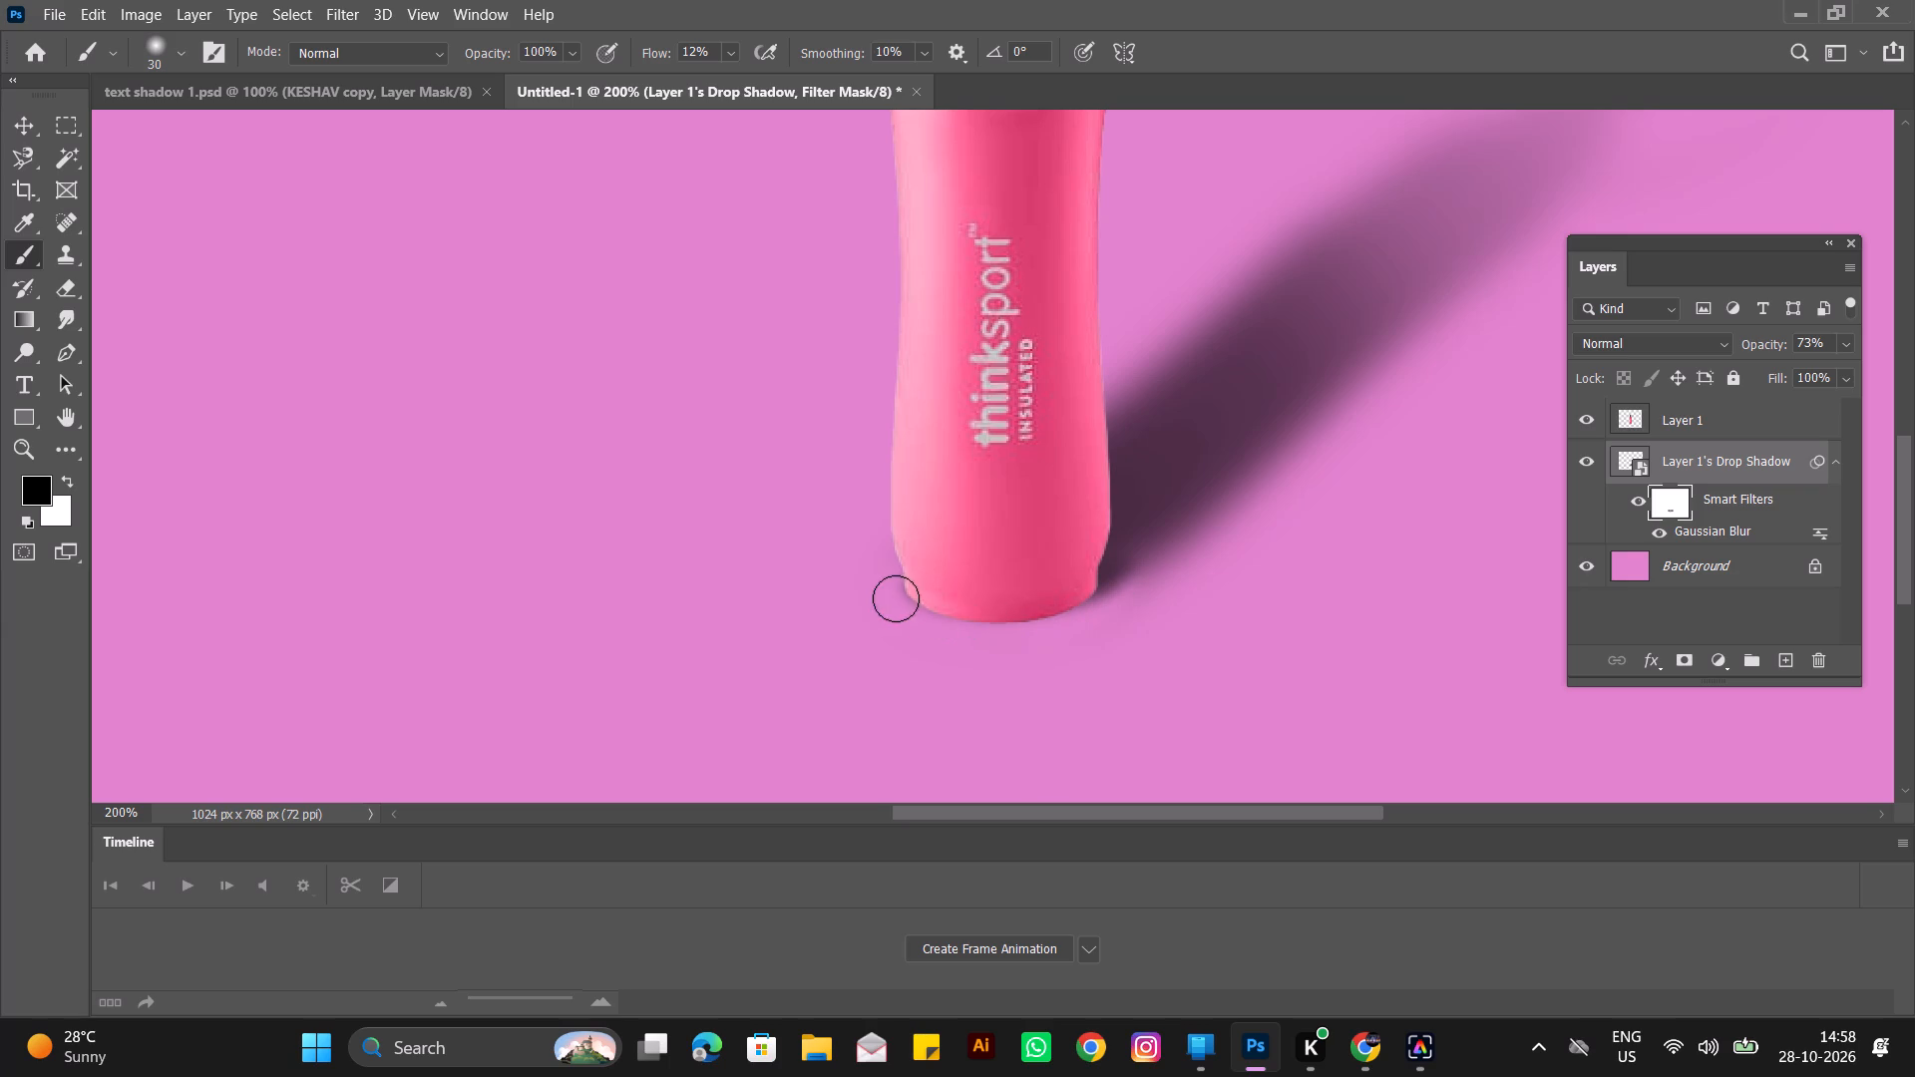
Build up soft black strokes on the filter mask down the left corner of the bottle's base.
left_click(895, 594)
left_click_drag(894, 596, 910, 619)
left_click_drag(902, 604, 911, 615)
left_click_drag(894, 579, 897, 589)
left_click_drag(899, 573, 912, 594)
left_click_drag(912, 592, 915, 608)
left_click_drag(902, 580, 912, 612)
left_click_drag(903, 590, 929, 611)
left_click_drag(903, 566, 913, 596)
left_click_drag(899, 565, 922, 606)
left_click_drag(900, 552, 917, 605)
left_click_drag(881, 551, 924, 611)
left_click_drag(881, 535, 912, 595)
left_click_drag(884, 554, 935, 622)
left_click_drag(891, 549, 945, 627)
left_click_drag(883, 531, 929, 625)
left_click_drag(899, 553, 926, 620)
Blend the filter mask from the base's left corner across the underside of the bottle with more soft strokes.
left_click_drag(876, 527, 903, 582)
left_click_drag(893, 554, 919, 584)
left_click_drag(899, 554, 904, 585)
left_click_drag(896, 575, 920, 602)
left_click_drag(902, 576, 916, 590)
left_click_drag(893, 572, 929, 611)
left_click_drag(914, 599, 934, 615)
left_click_drag(911, 596, 954, 650)
left_click_drag(913, 614, 959, 631)
left_click_drag(919, 610, 944, 613)
left_click_drag(906, 586, 956, 609)
left_click_drag(893, 584, 970, 611)
left_click_drag(930, 593, 991, 623)
left_click_drag(920, 593, 970, 620)
left_click_drag(905, 584, 1028, 634)
left_click_drag(940, 592, 994, 642)
left_click_drag(994, 642, 980, 635)
left_click_drag(866, 569, 993, 643)
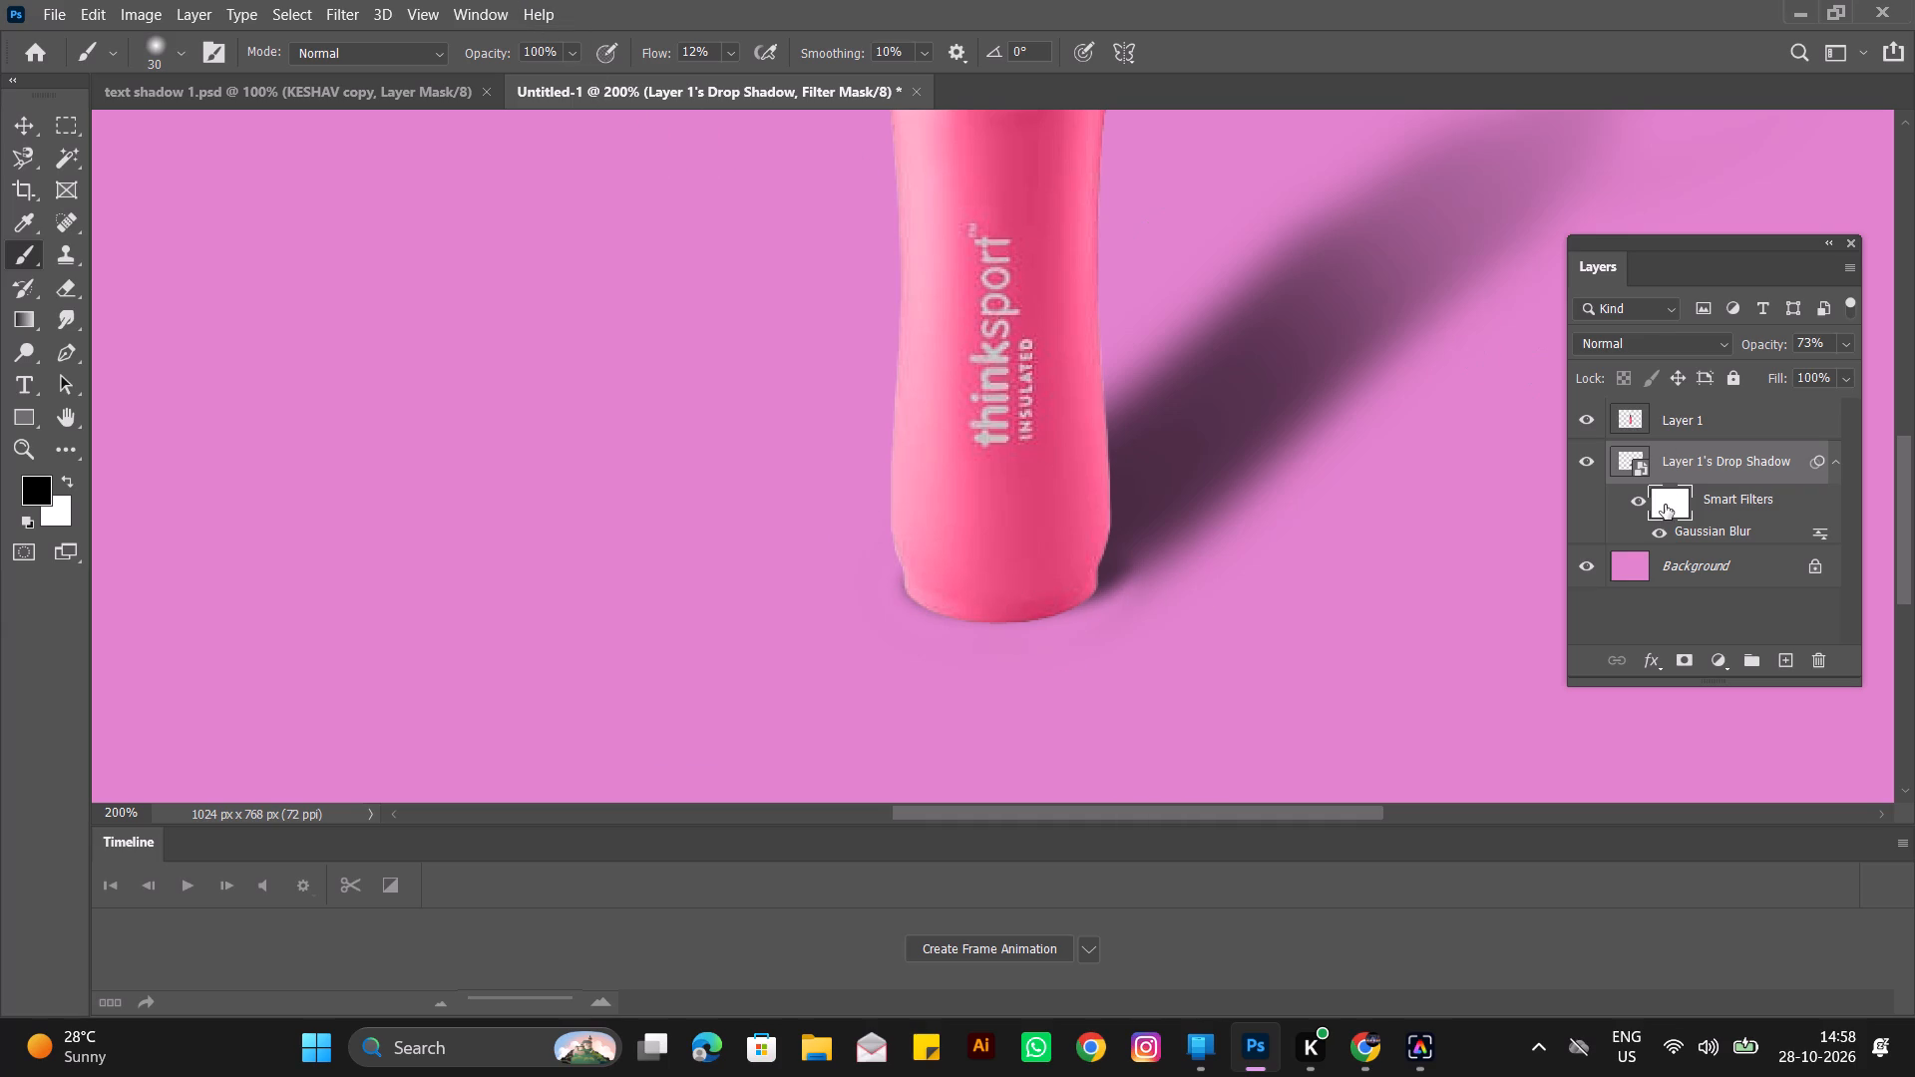
Toggle the drop shadow's smart filters off and on to compare the shadow with and without the masked blur.
left_click(1632, 503)
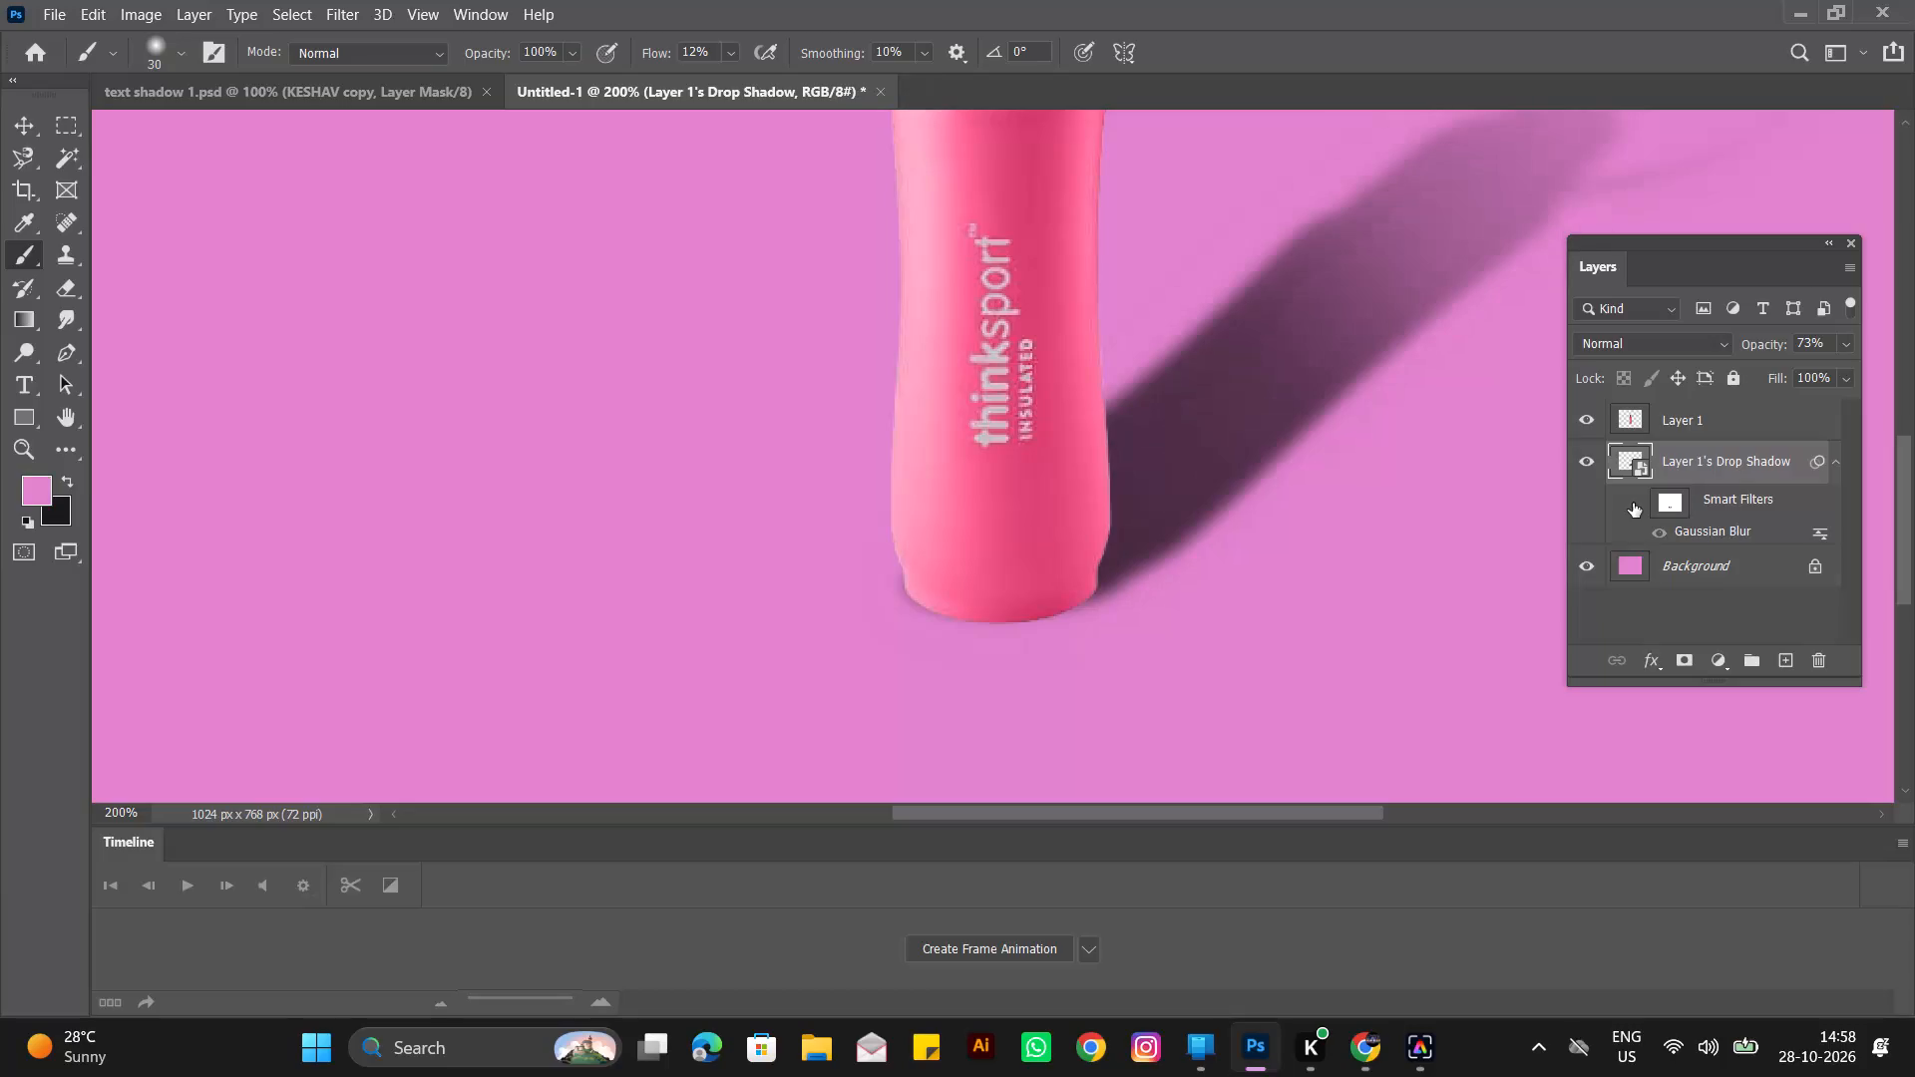
left_click(1634, 503)
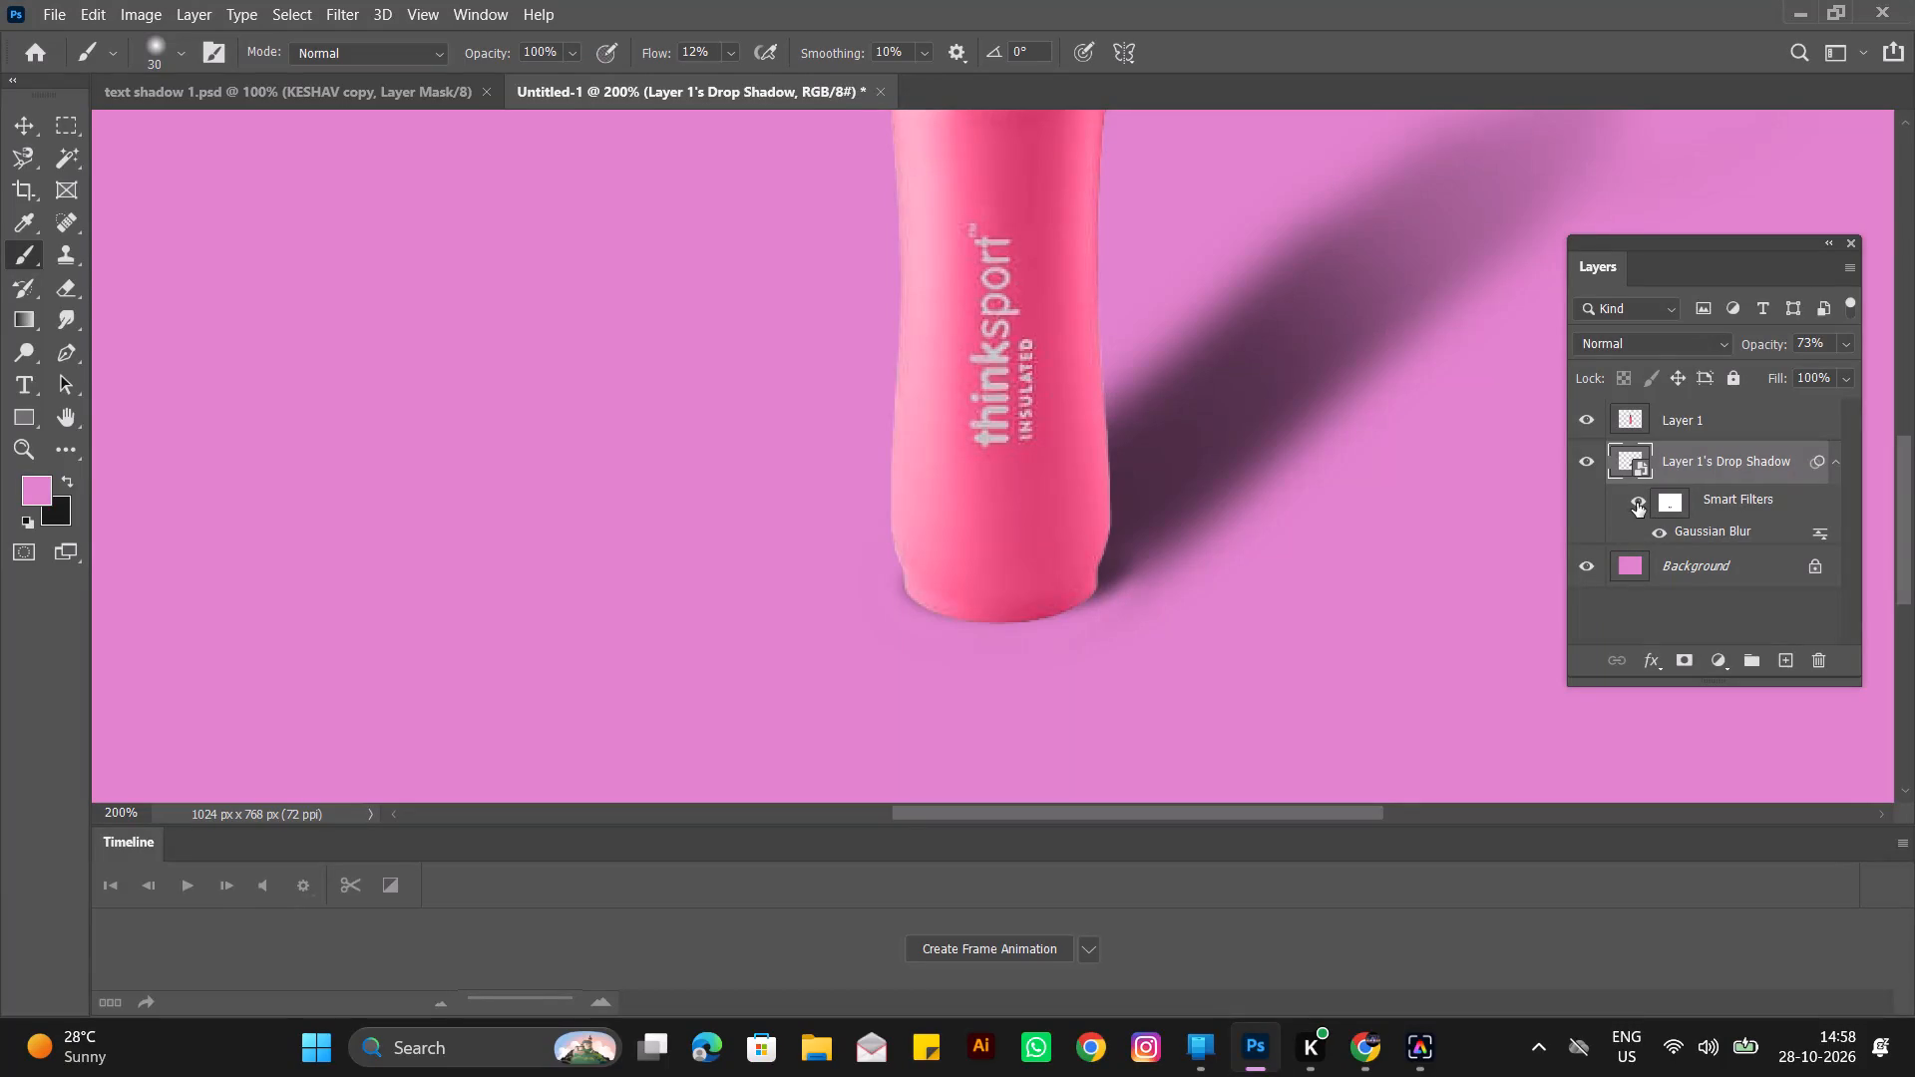
left_click(1668, 497)
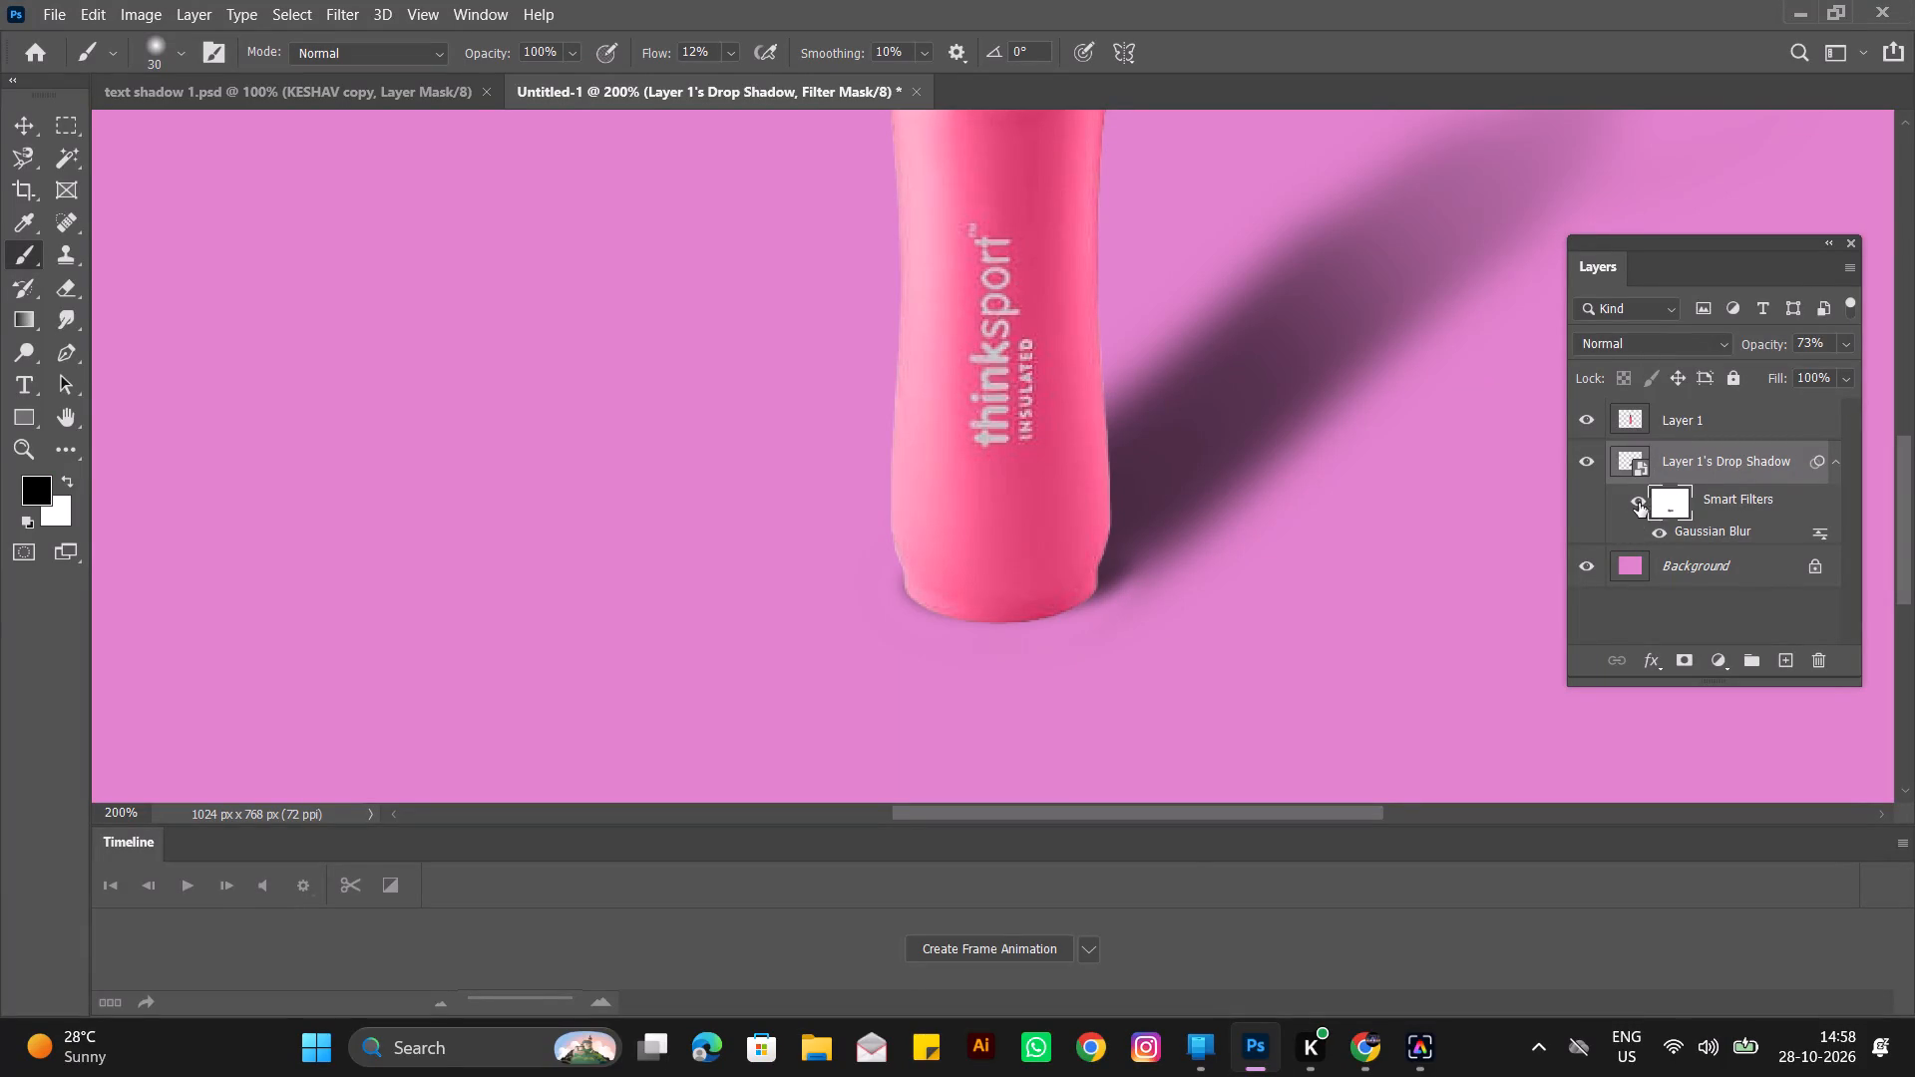
left_click(1638, 503)
left_click(1638, 503)
left_click(1638, 503)
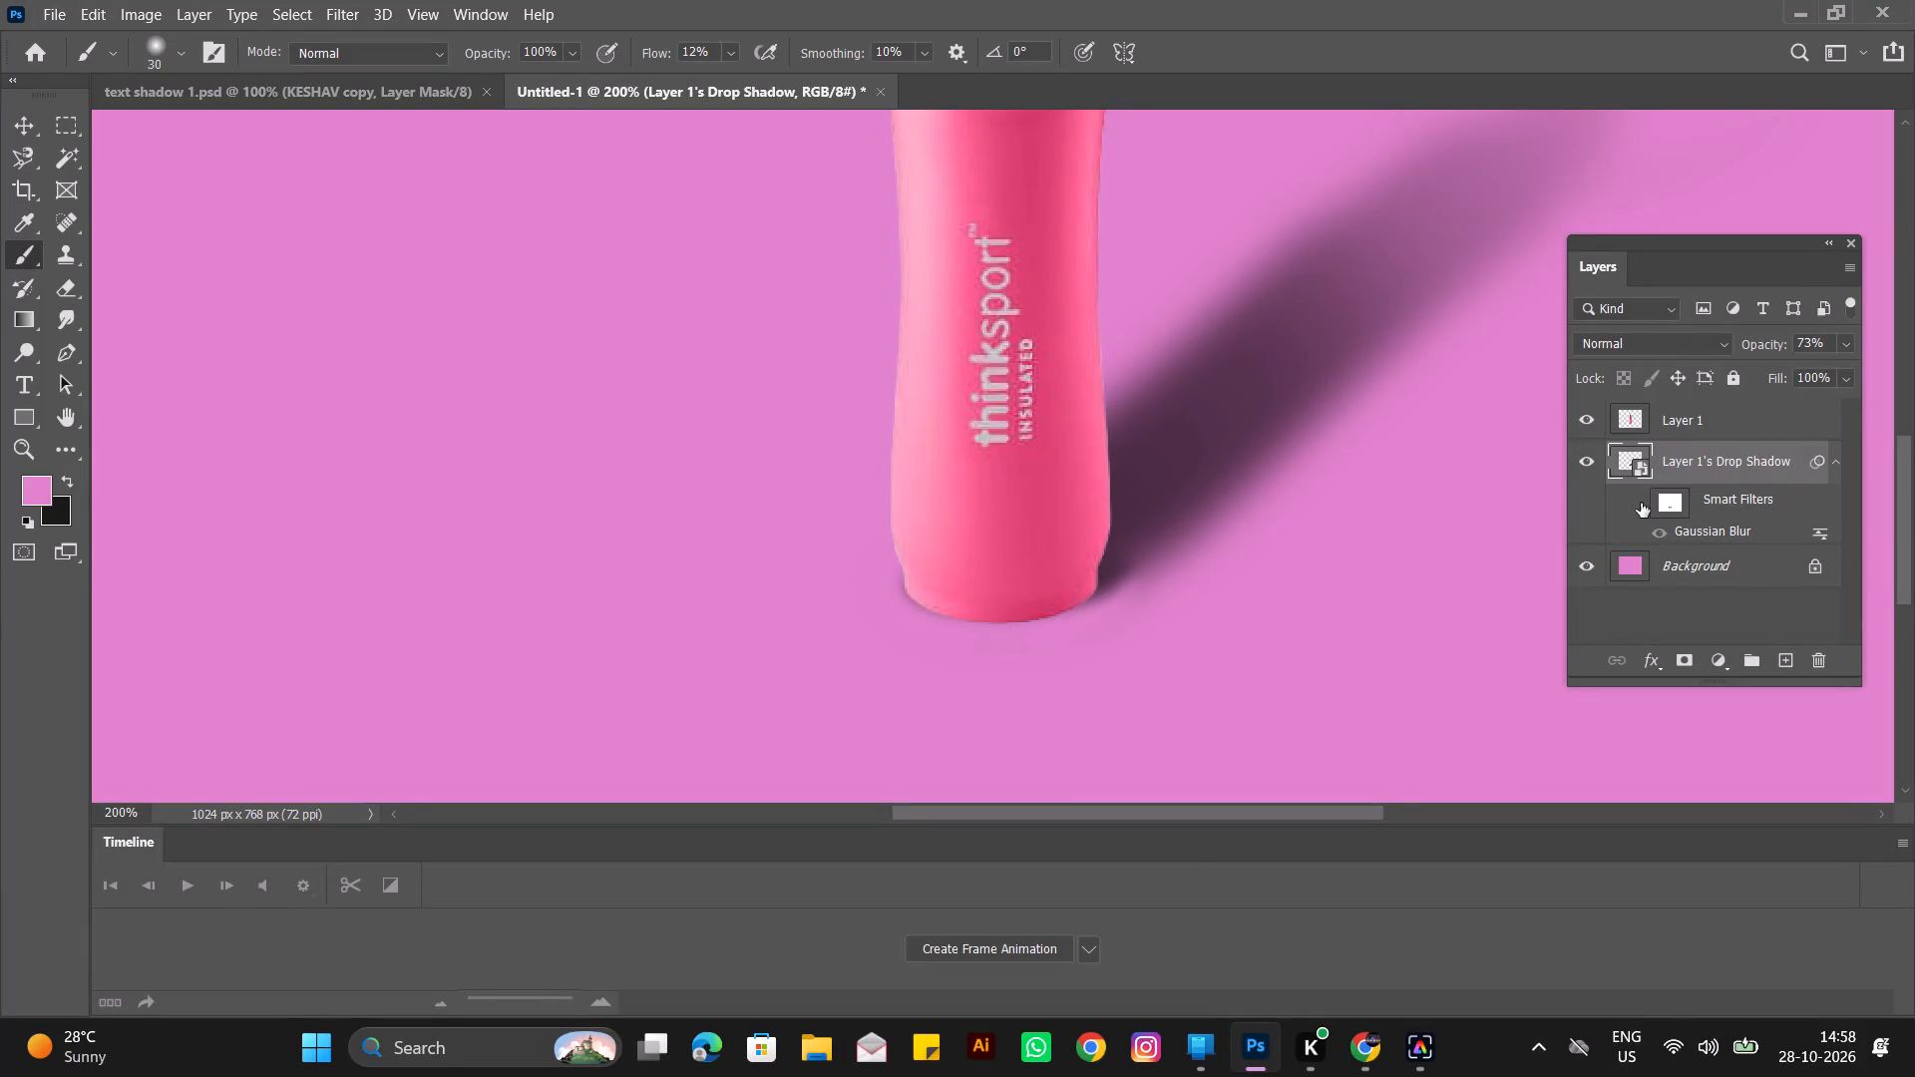
left_click(1641, 503)
left_click(1642, 503)
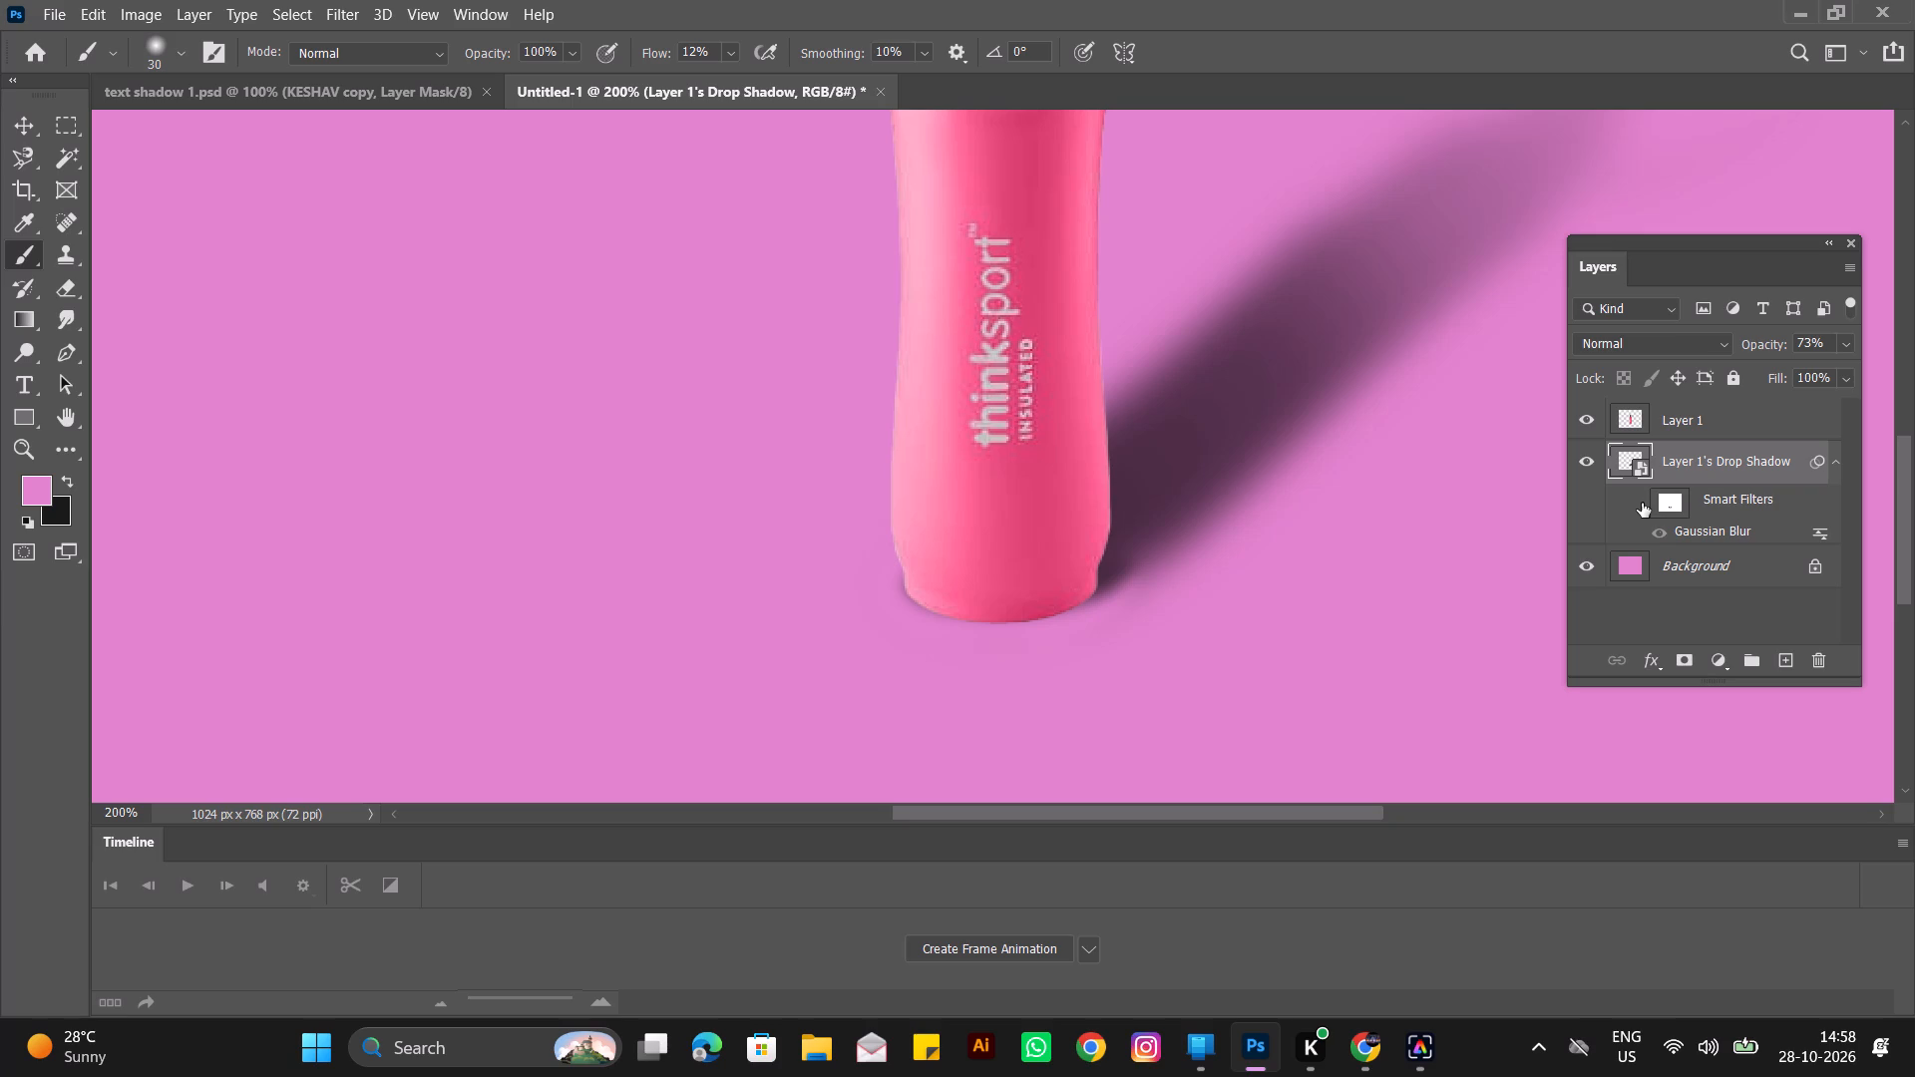
left_click(1644, 503)
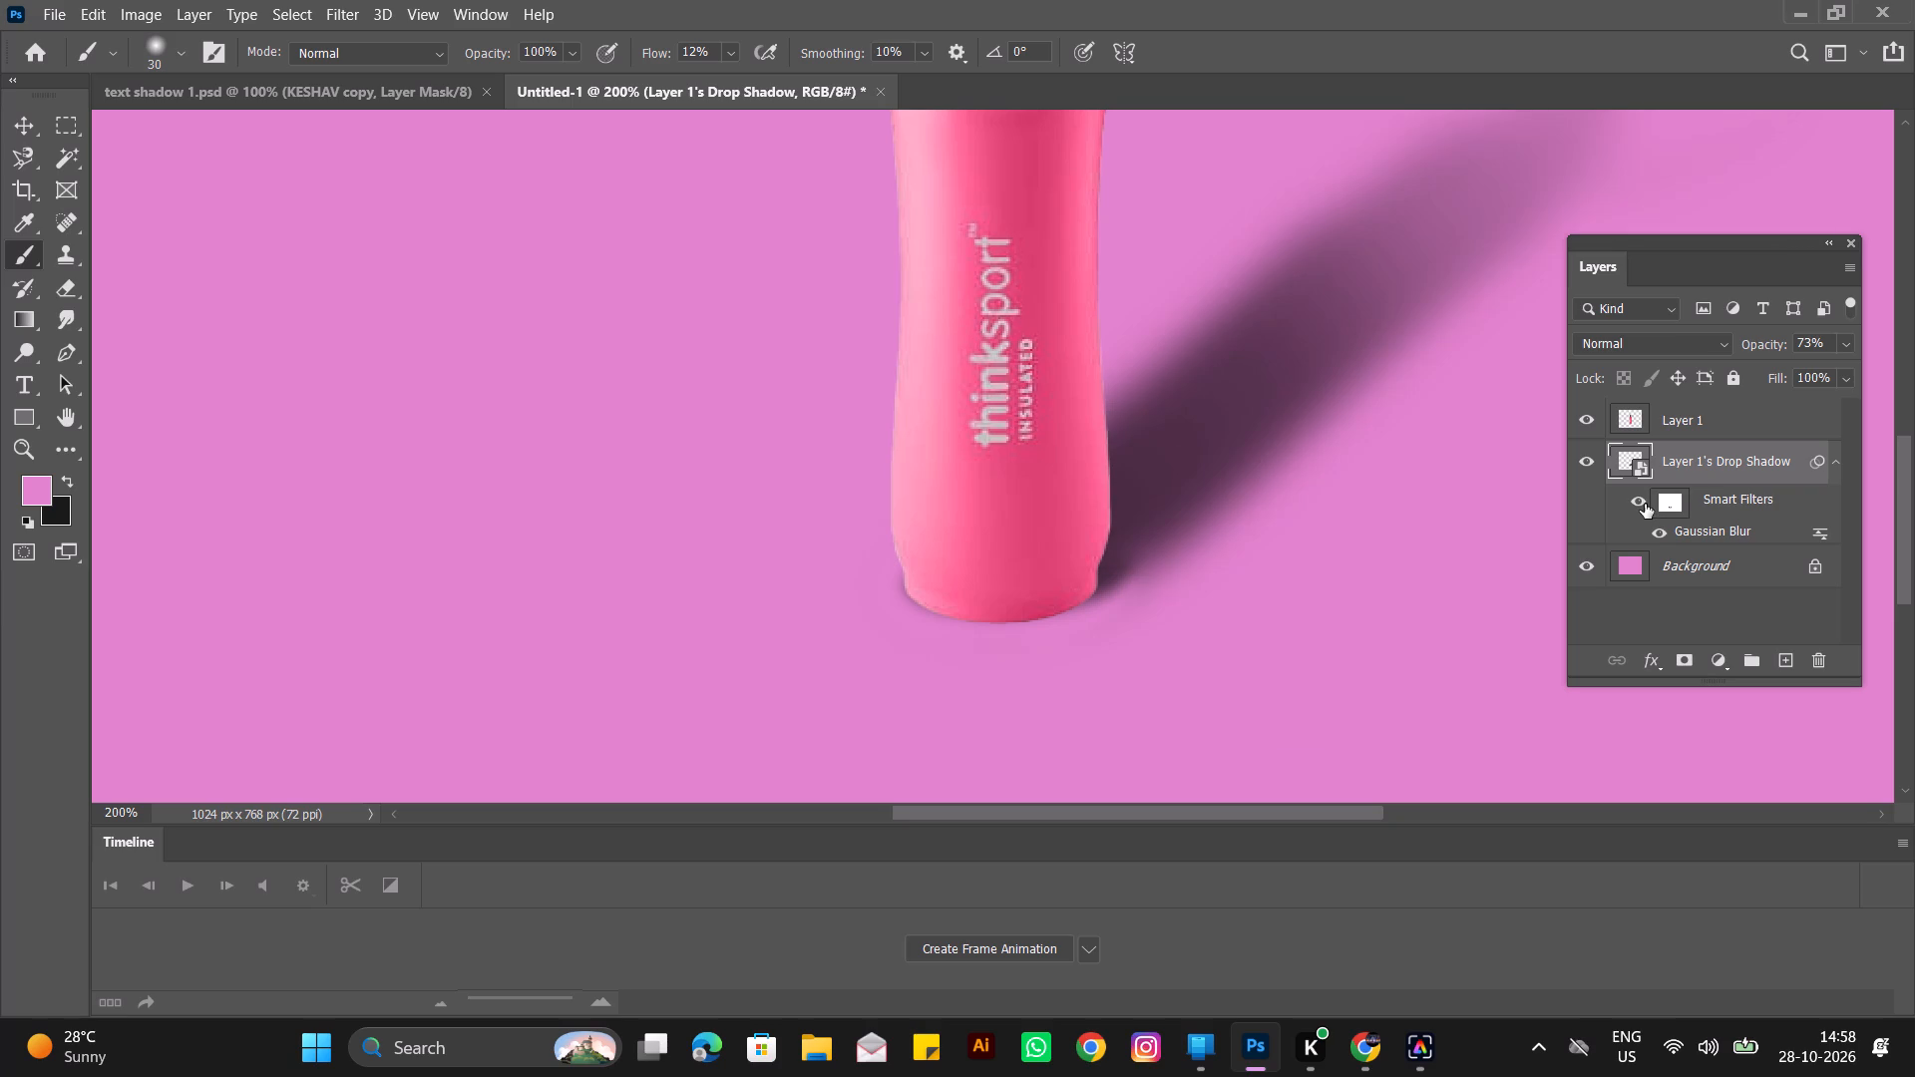
left_click(1645, 504)
left_click(1645, 504)
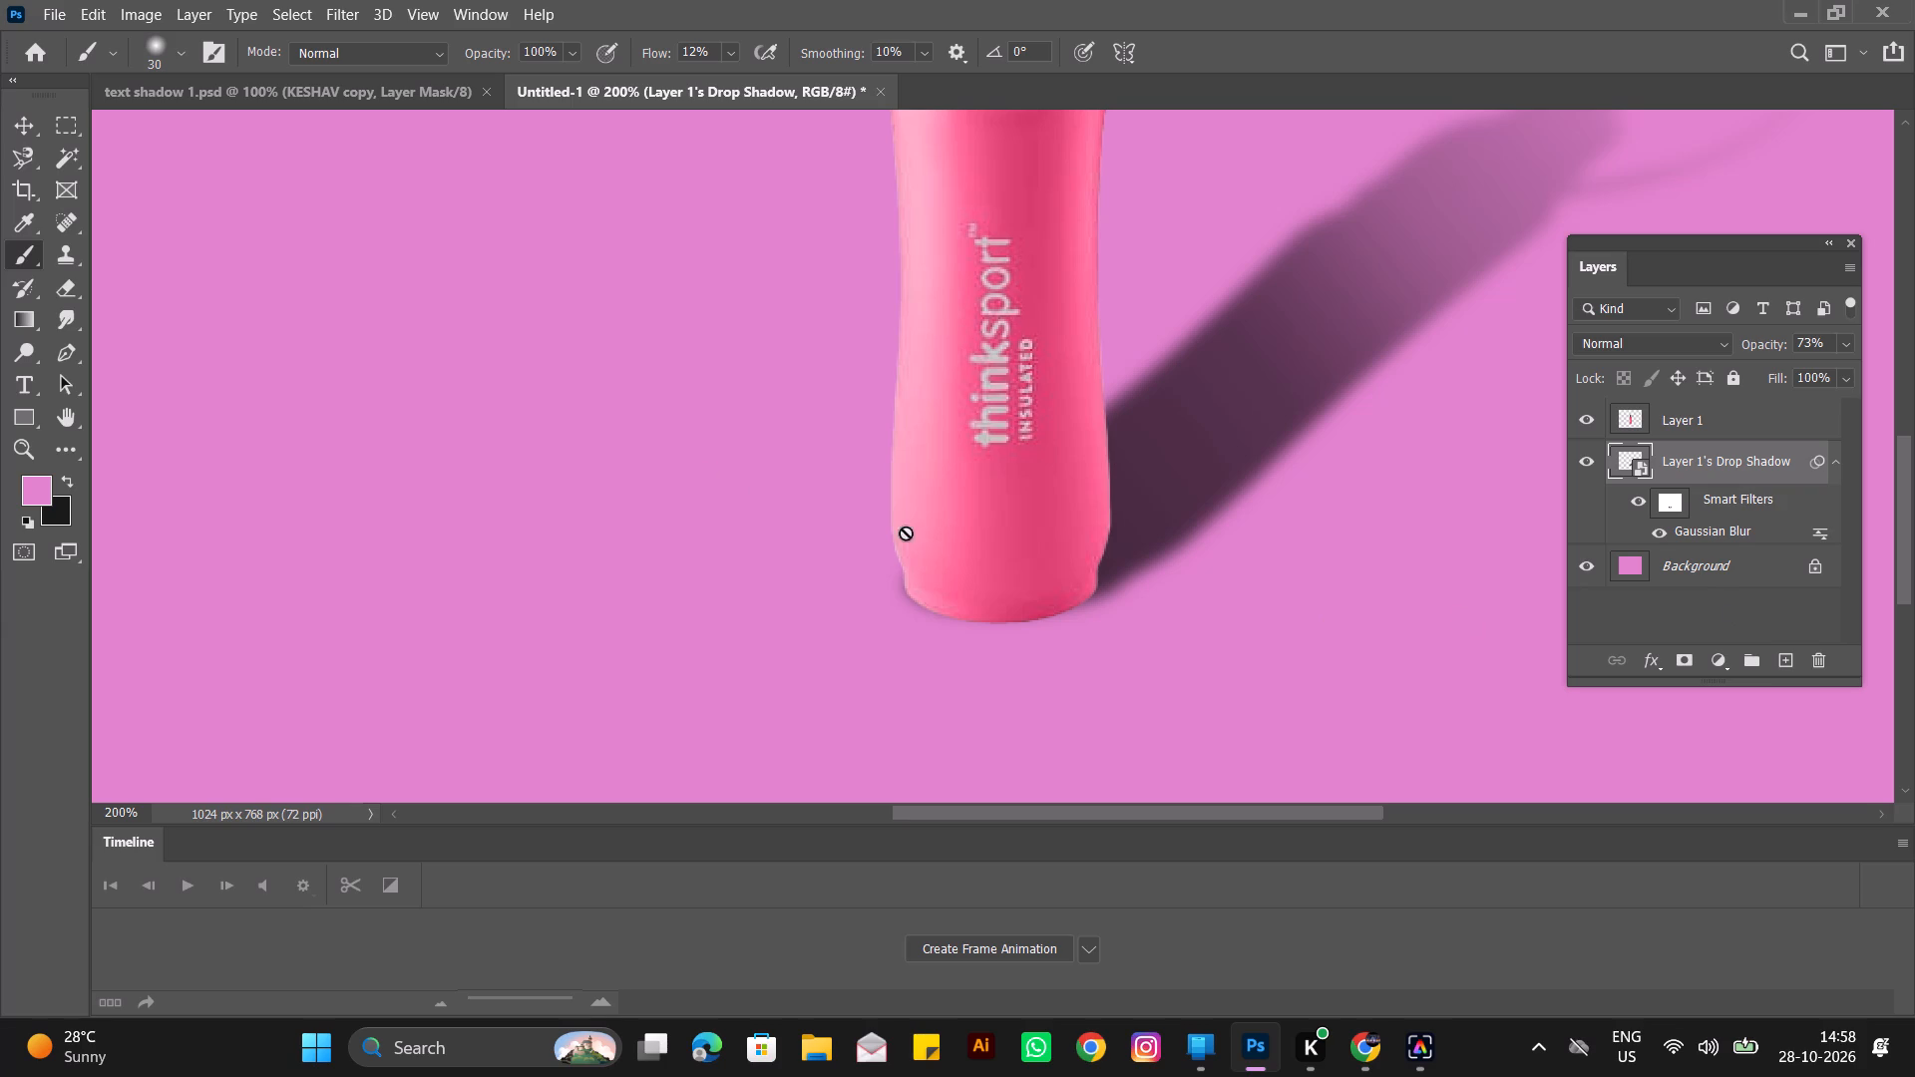
Switch to the Move tool and deselect all layers.
left_click(26, 125)
left_click(676, 278)
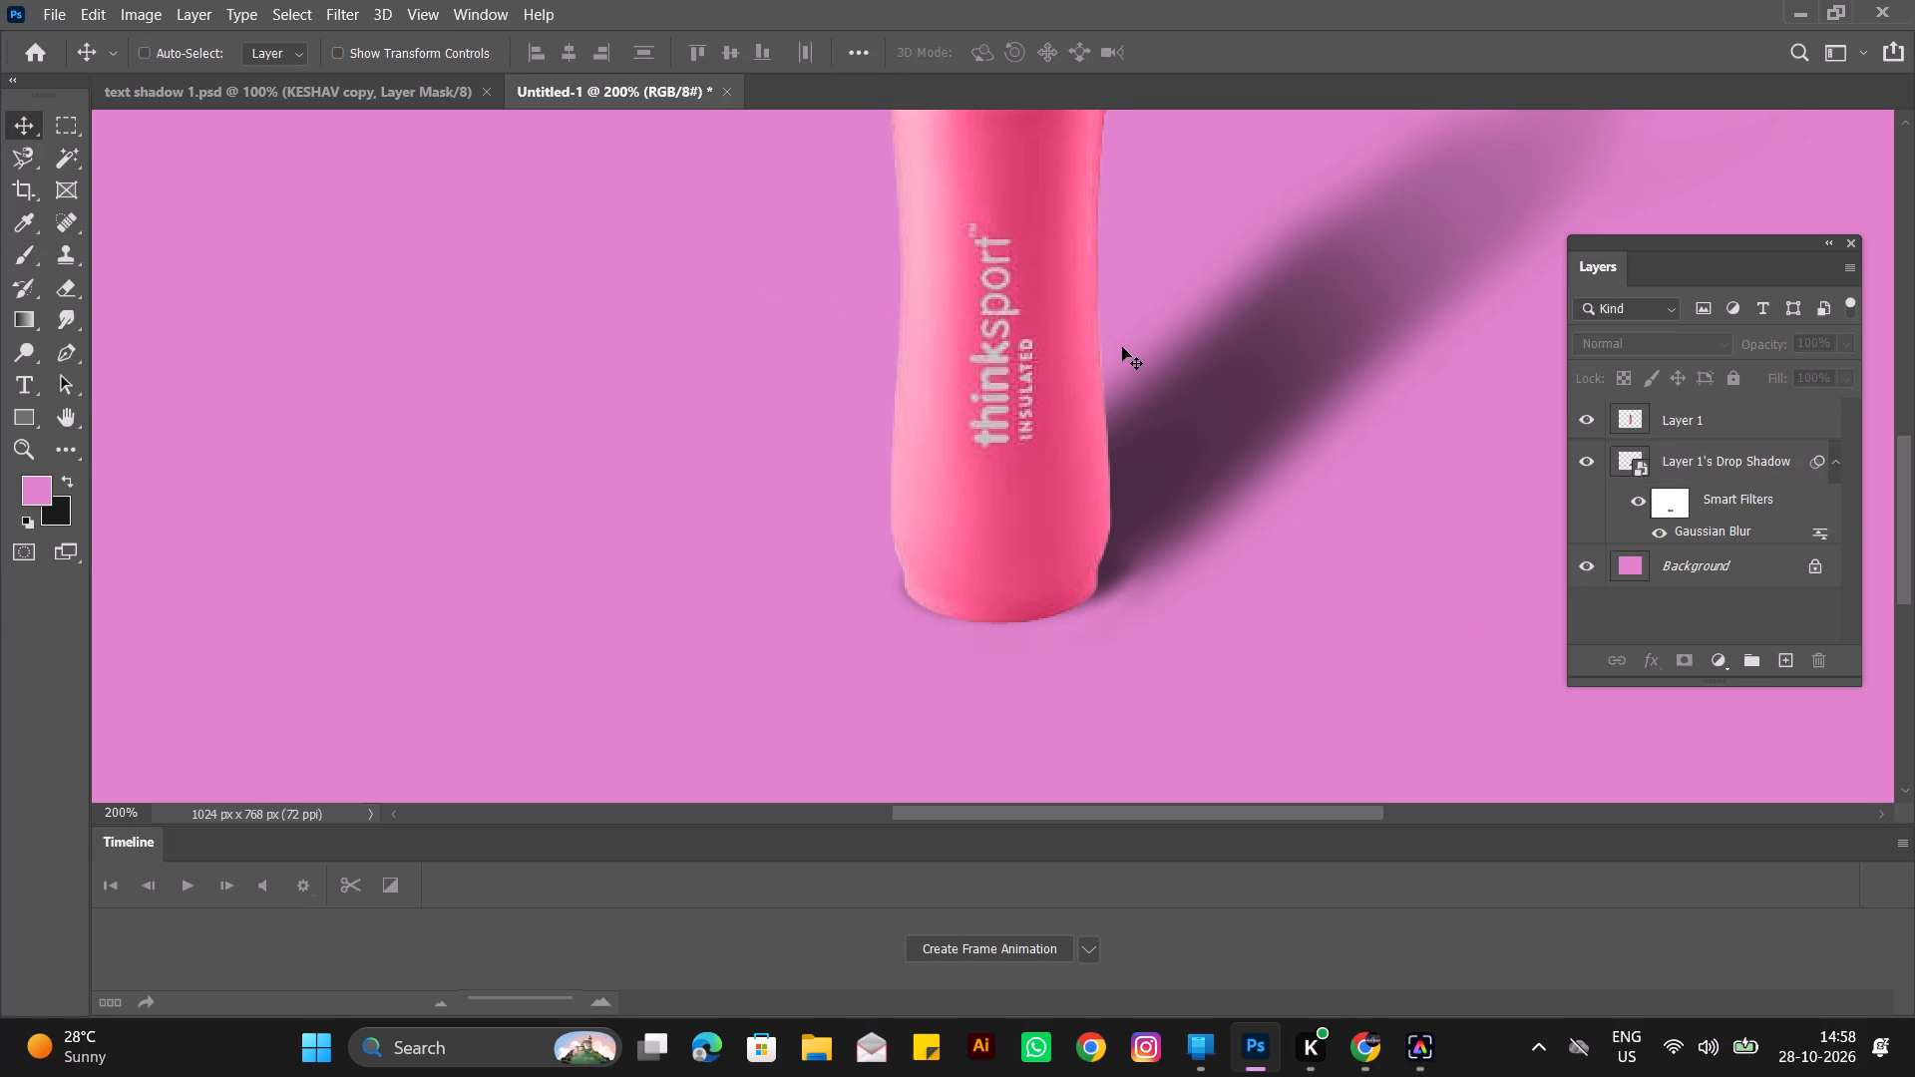
key("ctrl+minus")
key("ctrl+minus")
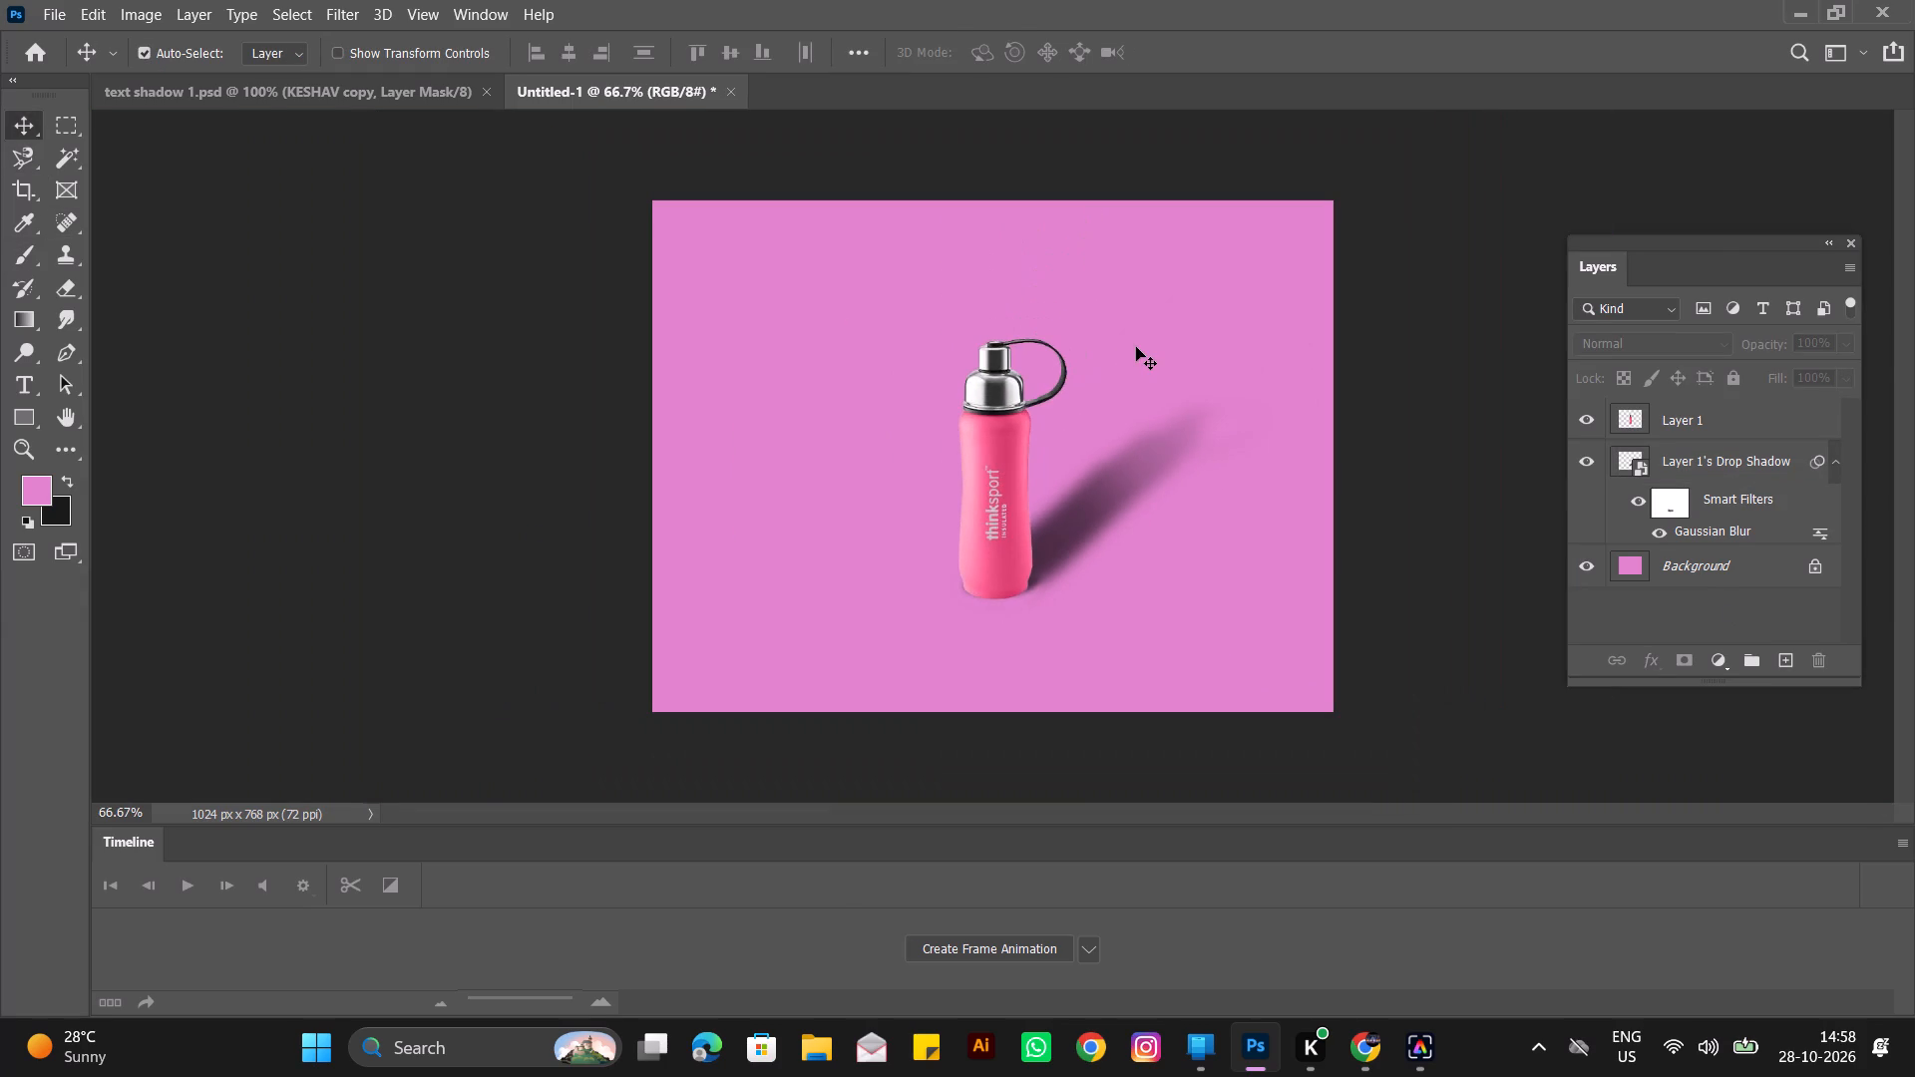
Start saving the document on the computer, entering the name shadow 2 and choosing the Desktop\pic\photoshop folder.
key("ctrl+s")
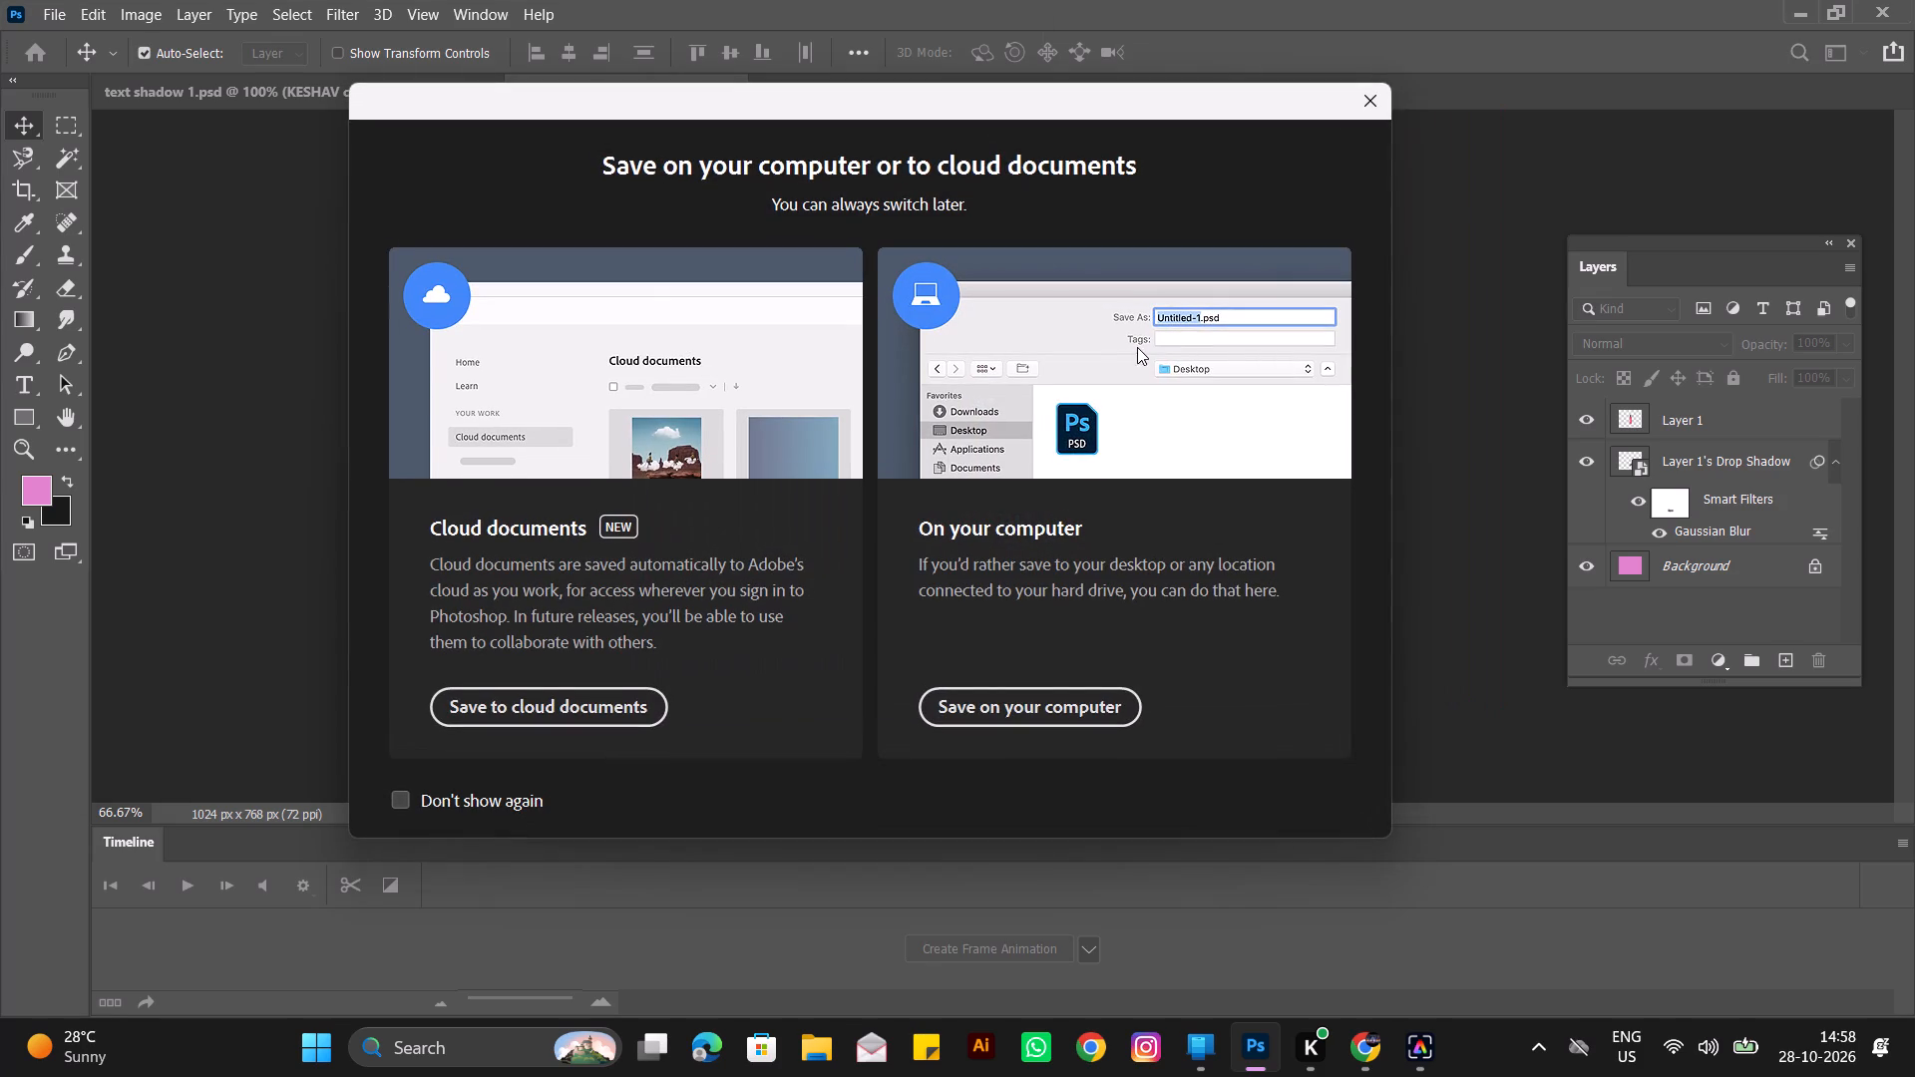
left_click(1057, 710)
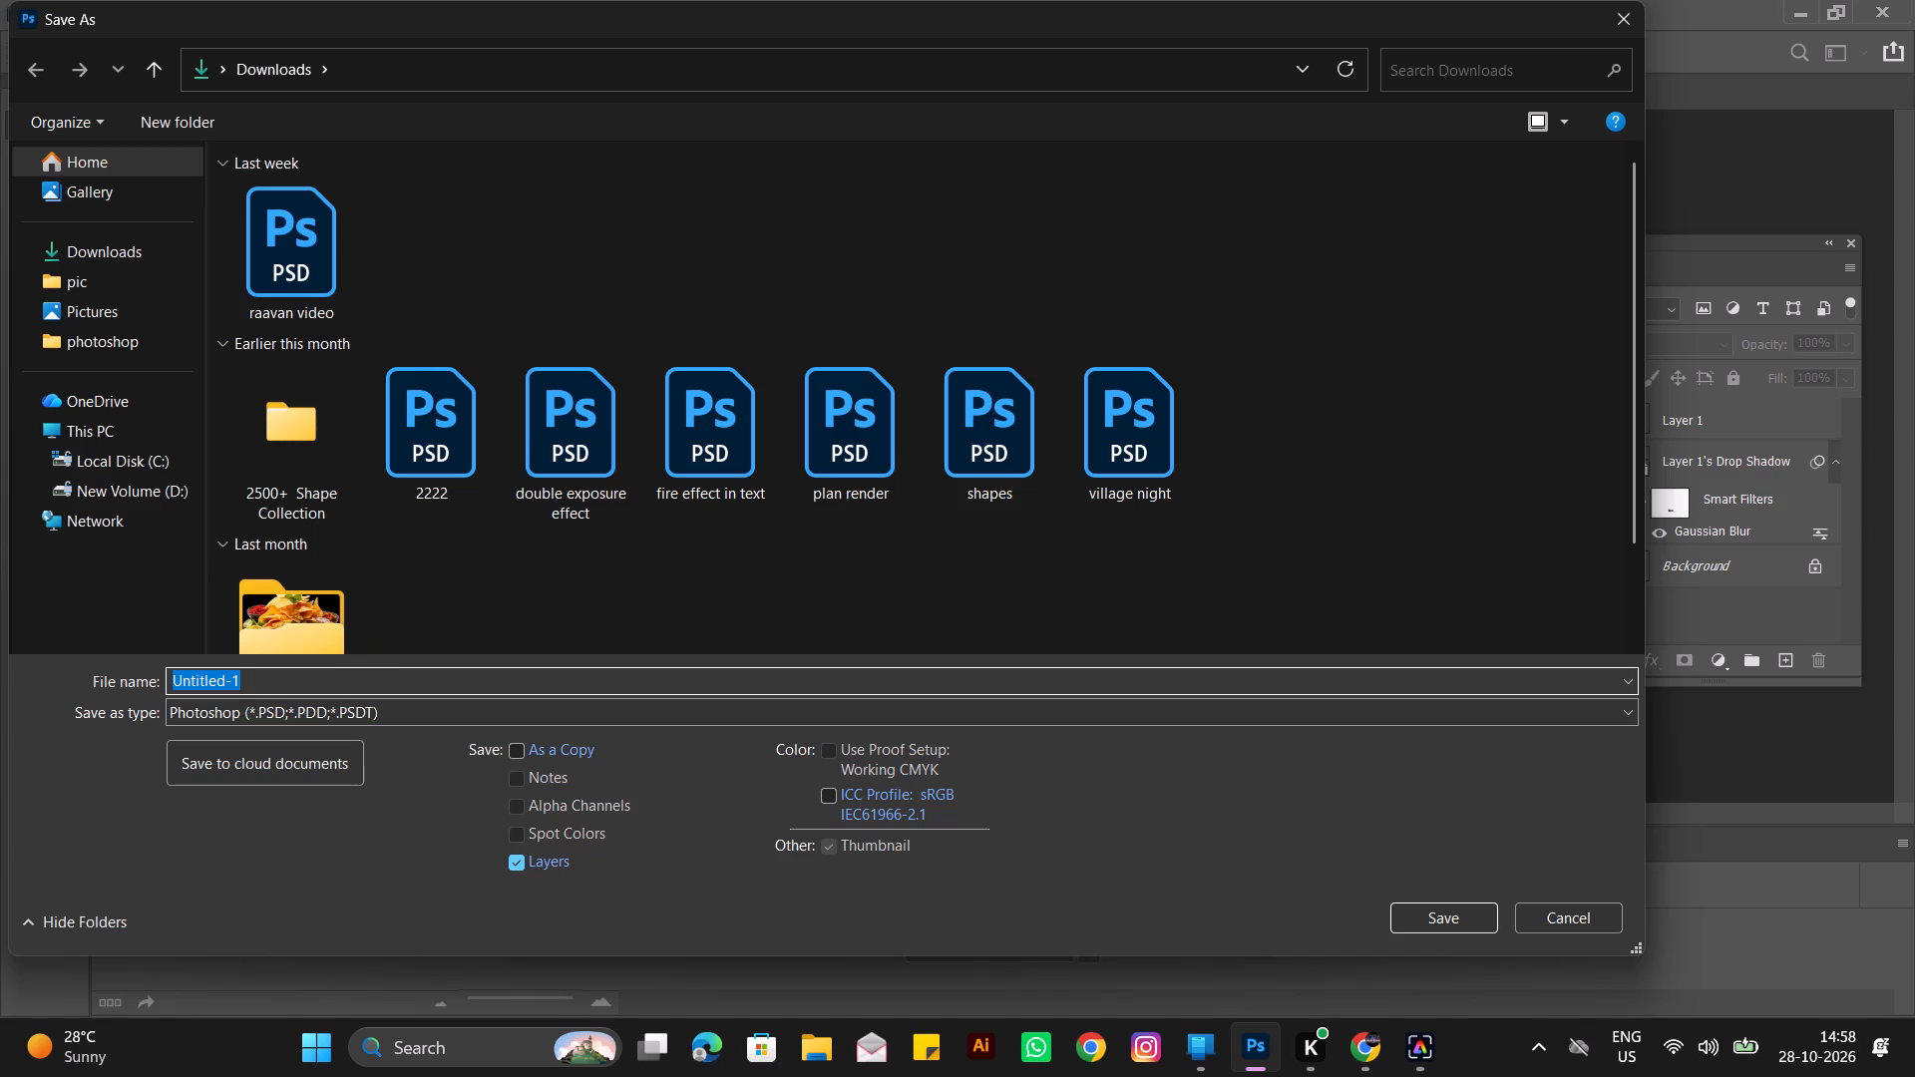
type("shadow 2")
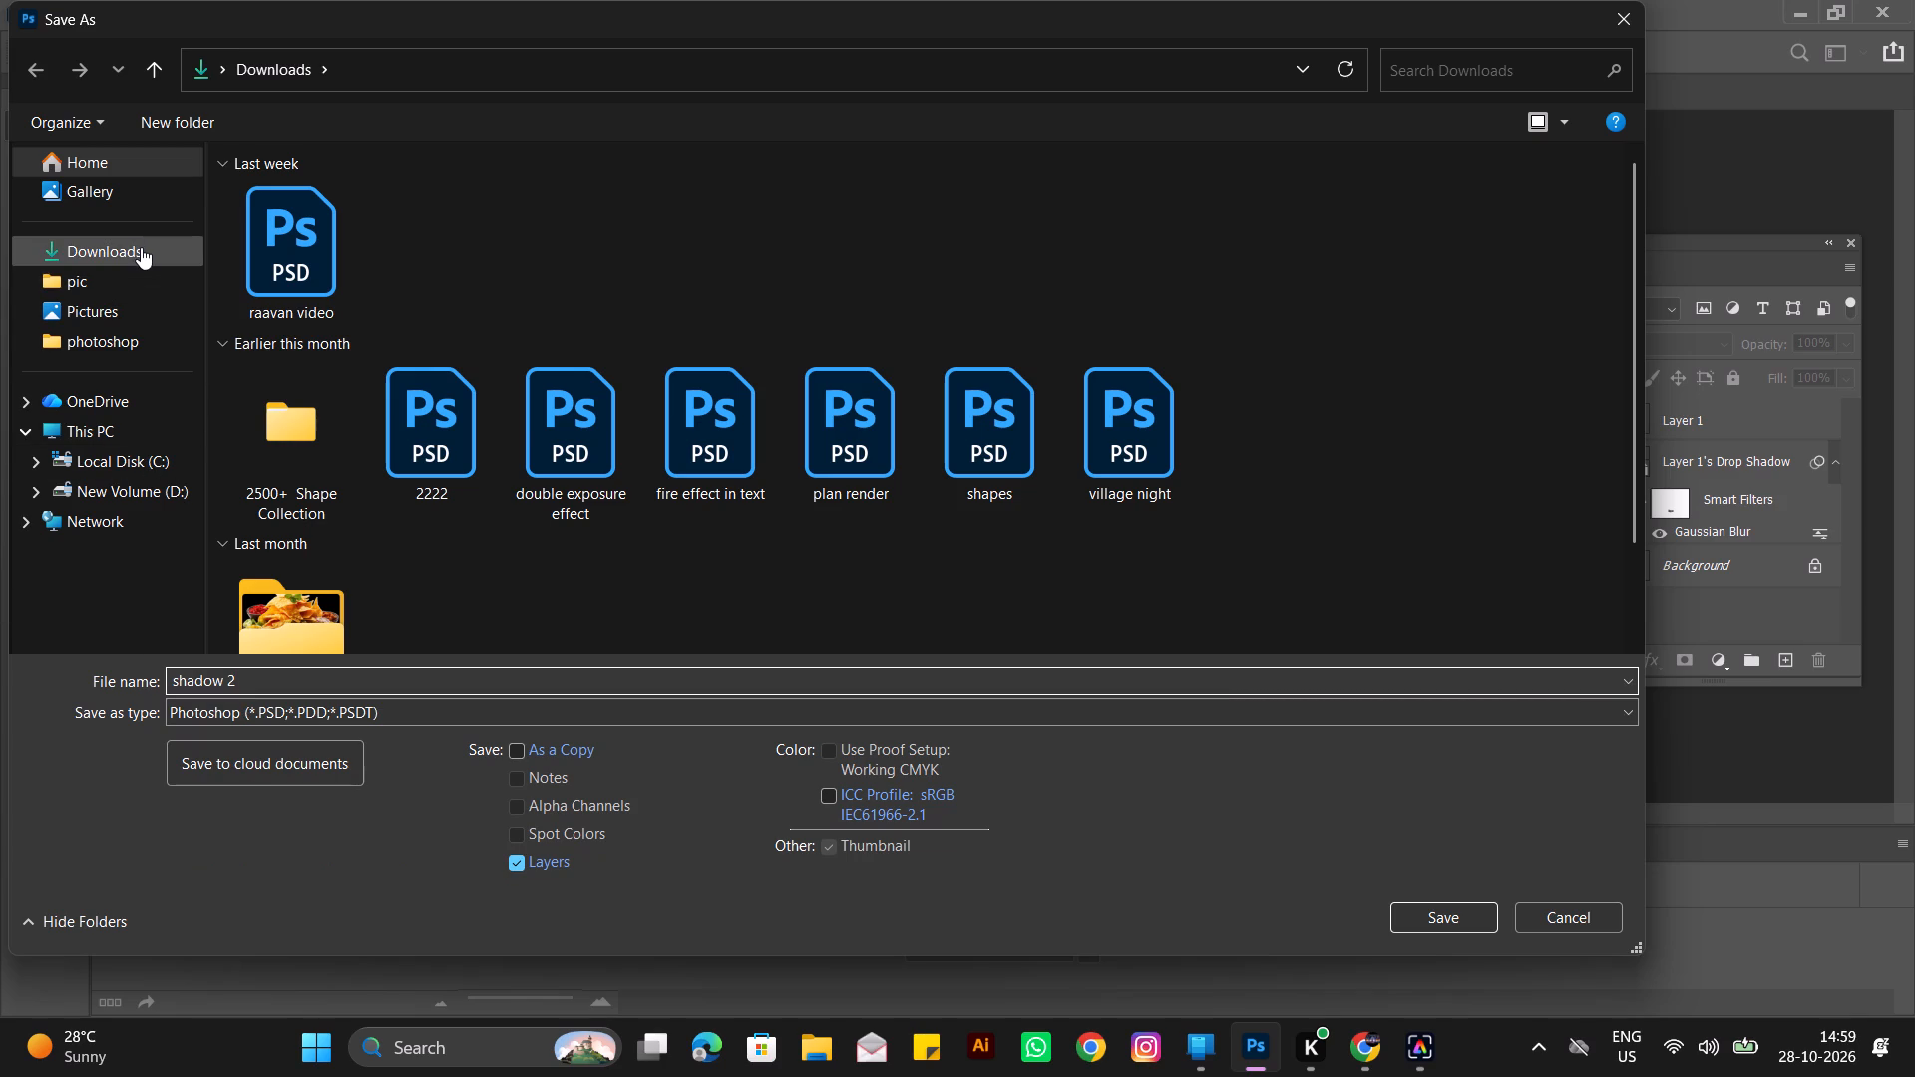
left_click(187, 157)
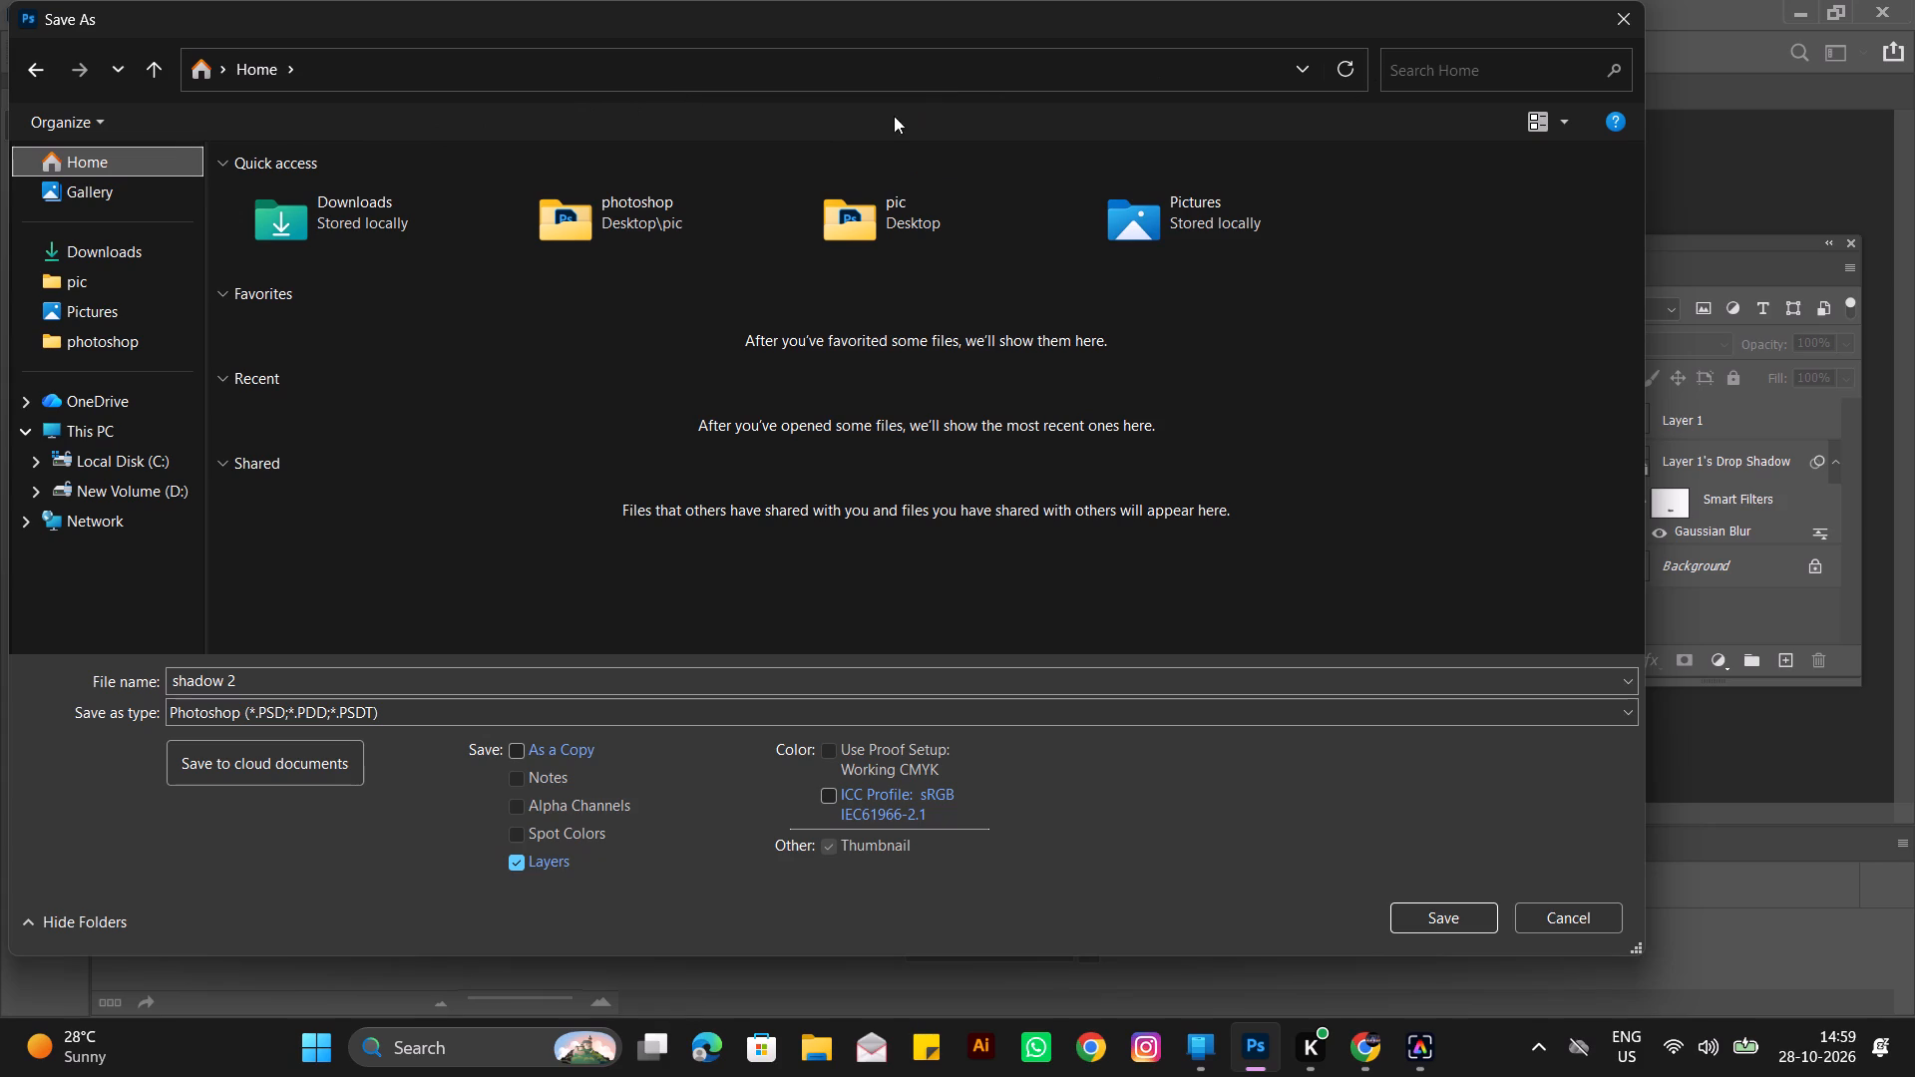
left_click(680, 210)
double_click(680, 210)
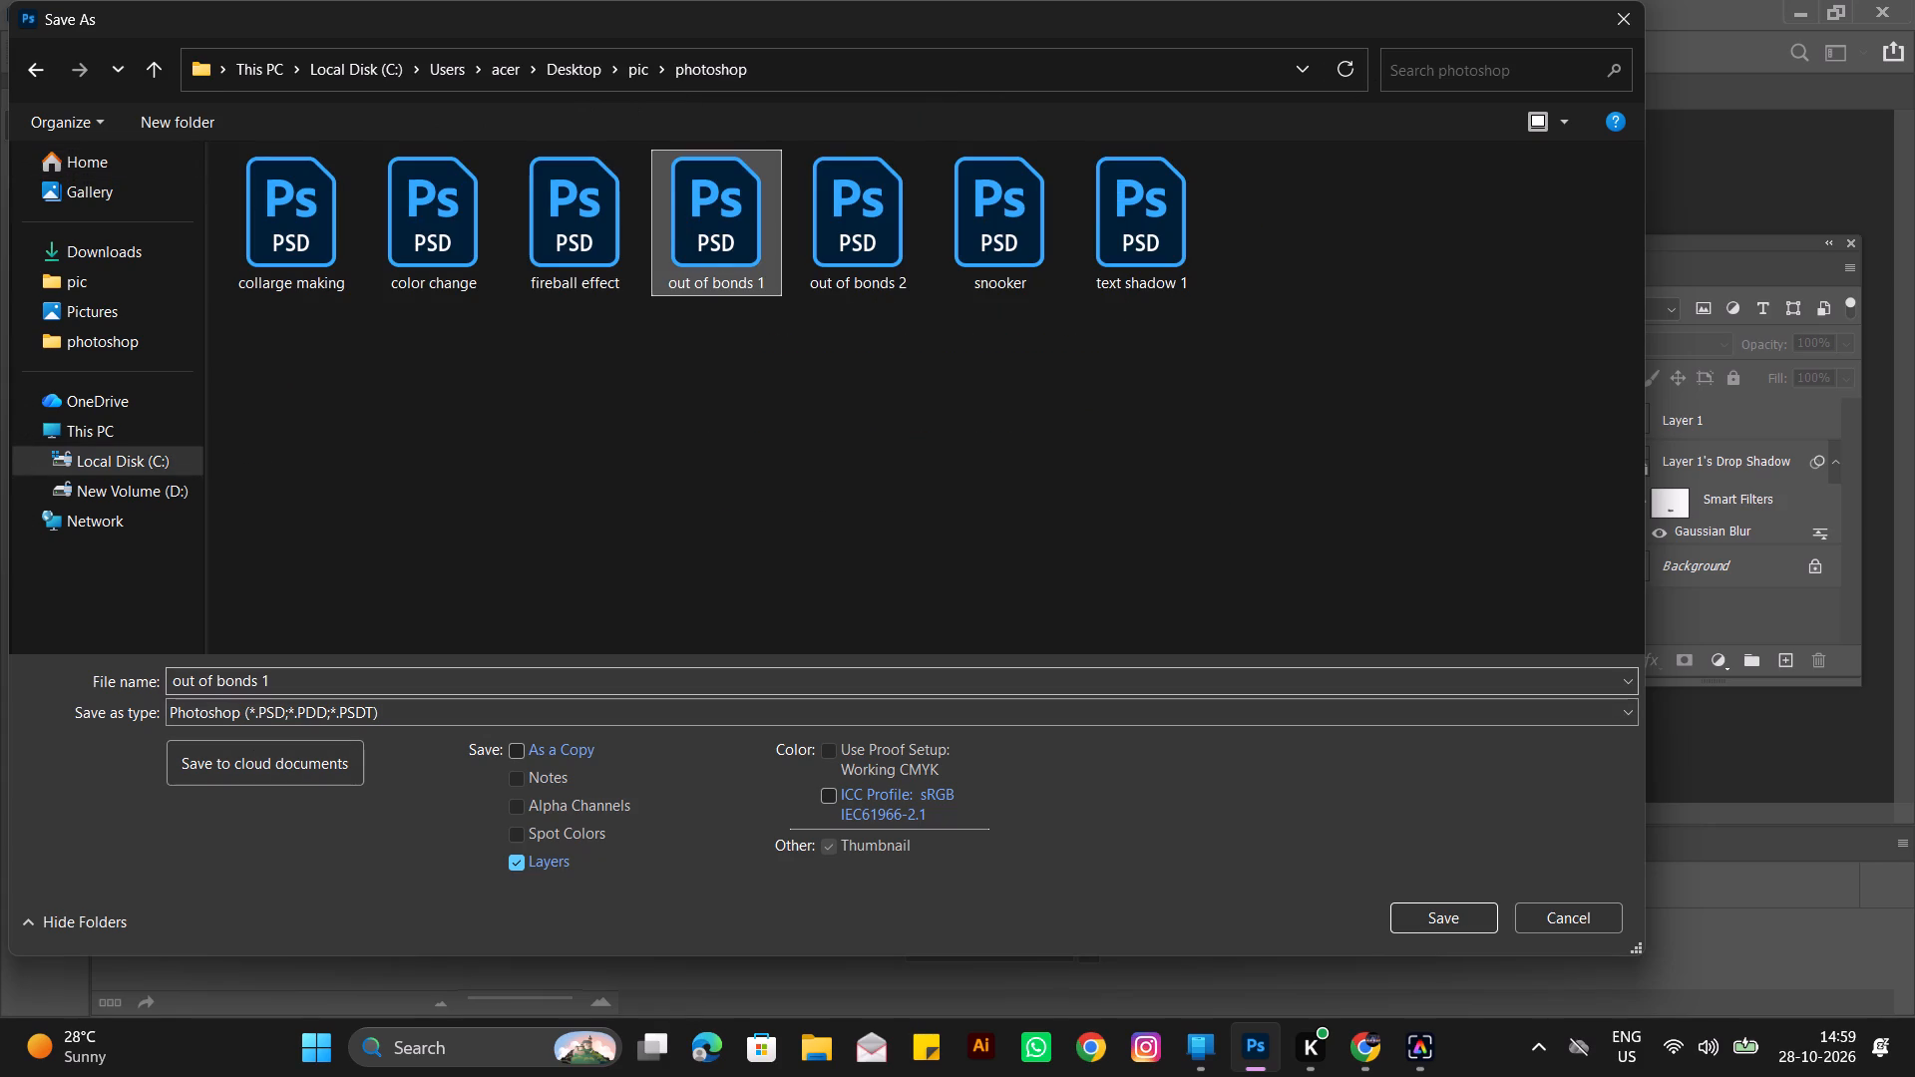
Change the file name to bottle shadow 2 and save the document in Photoshop format, accepting the format options.
left_click_drag(208, 678, 183, 678)
left_click(183, 678)
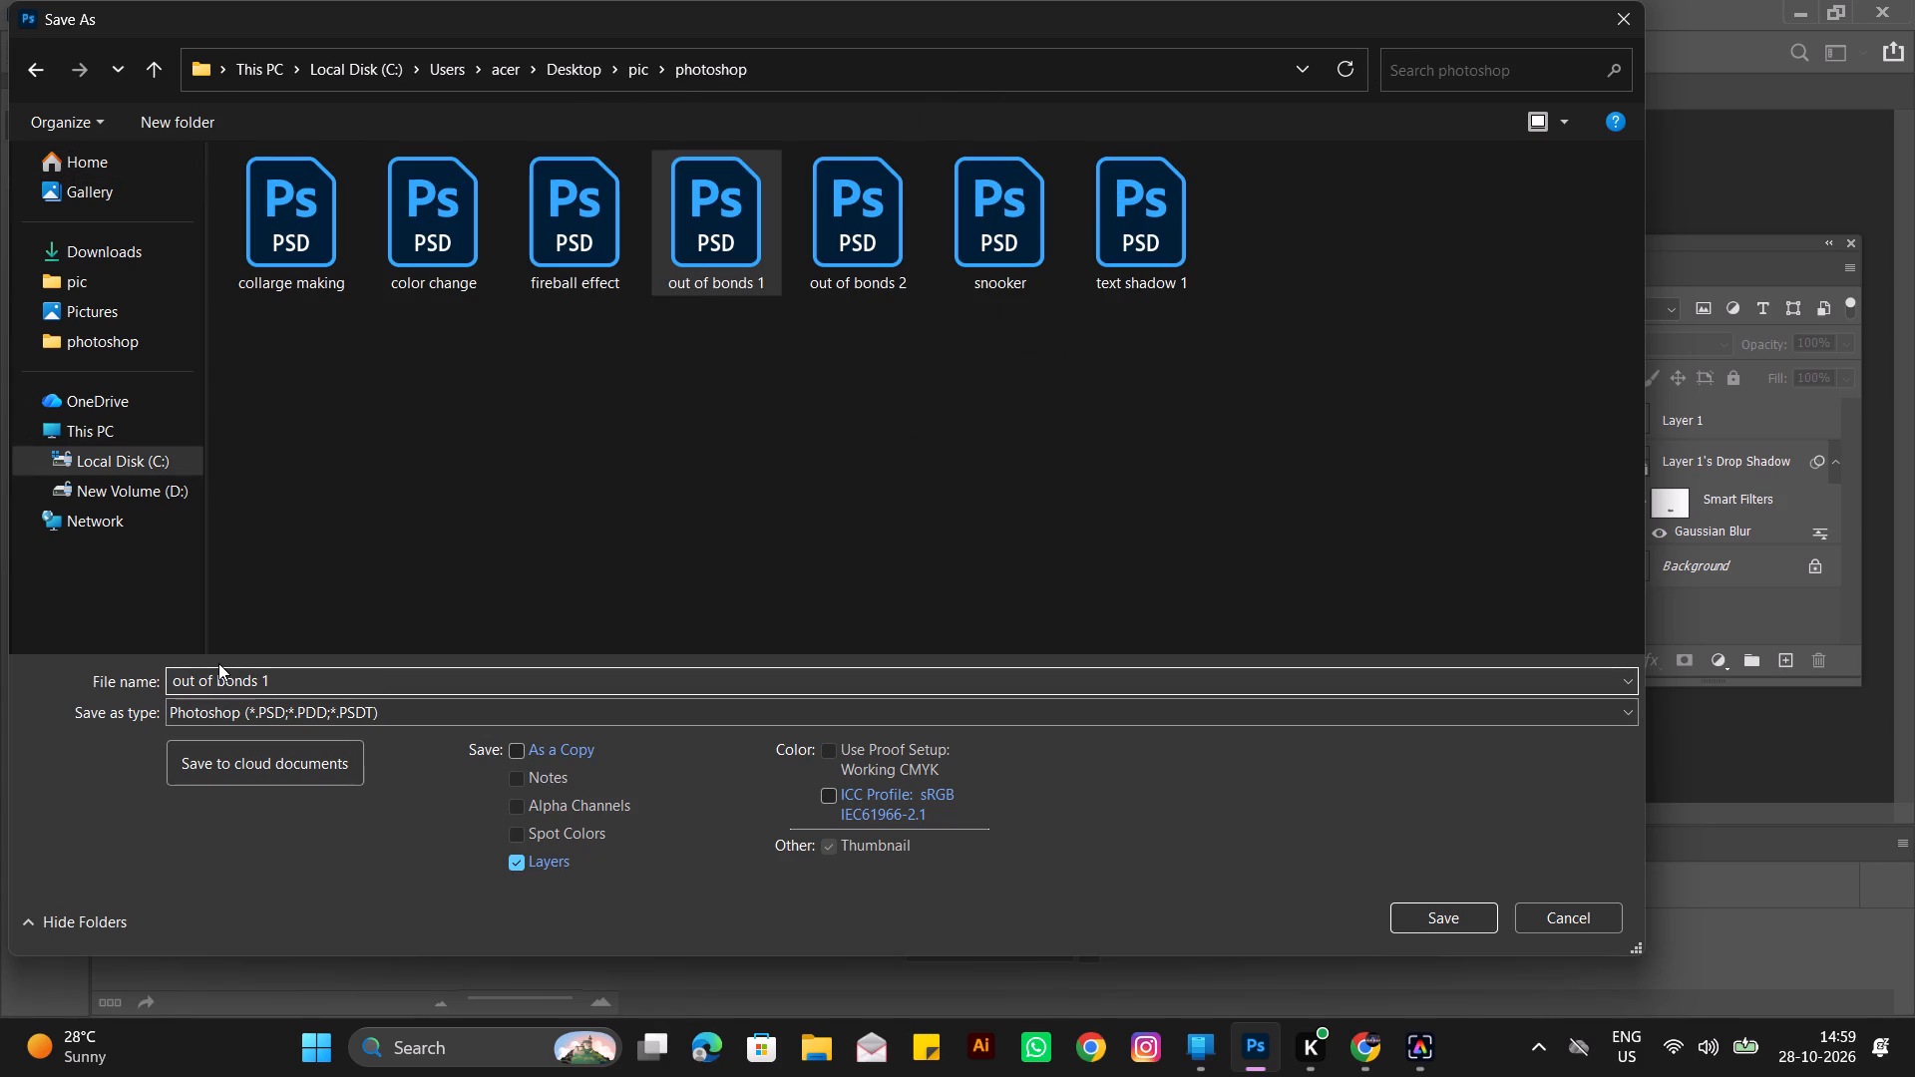
key("Left")
key("space")
type("bottle")
key("space")
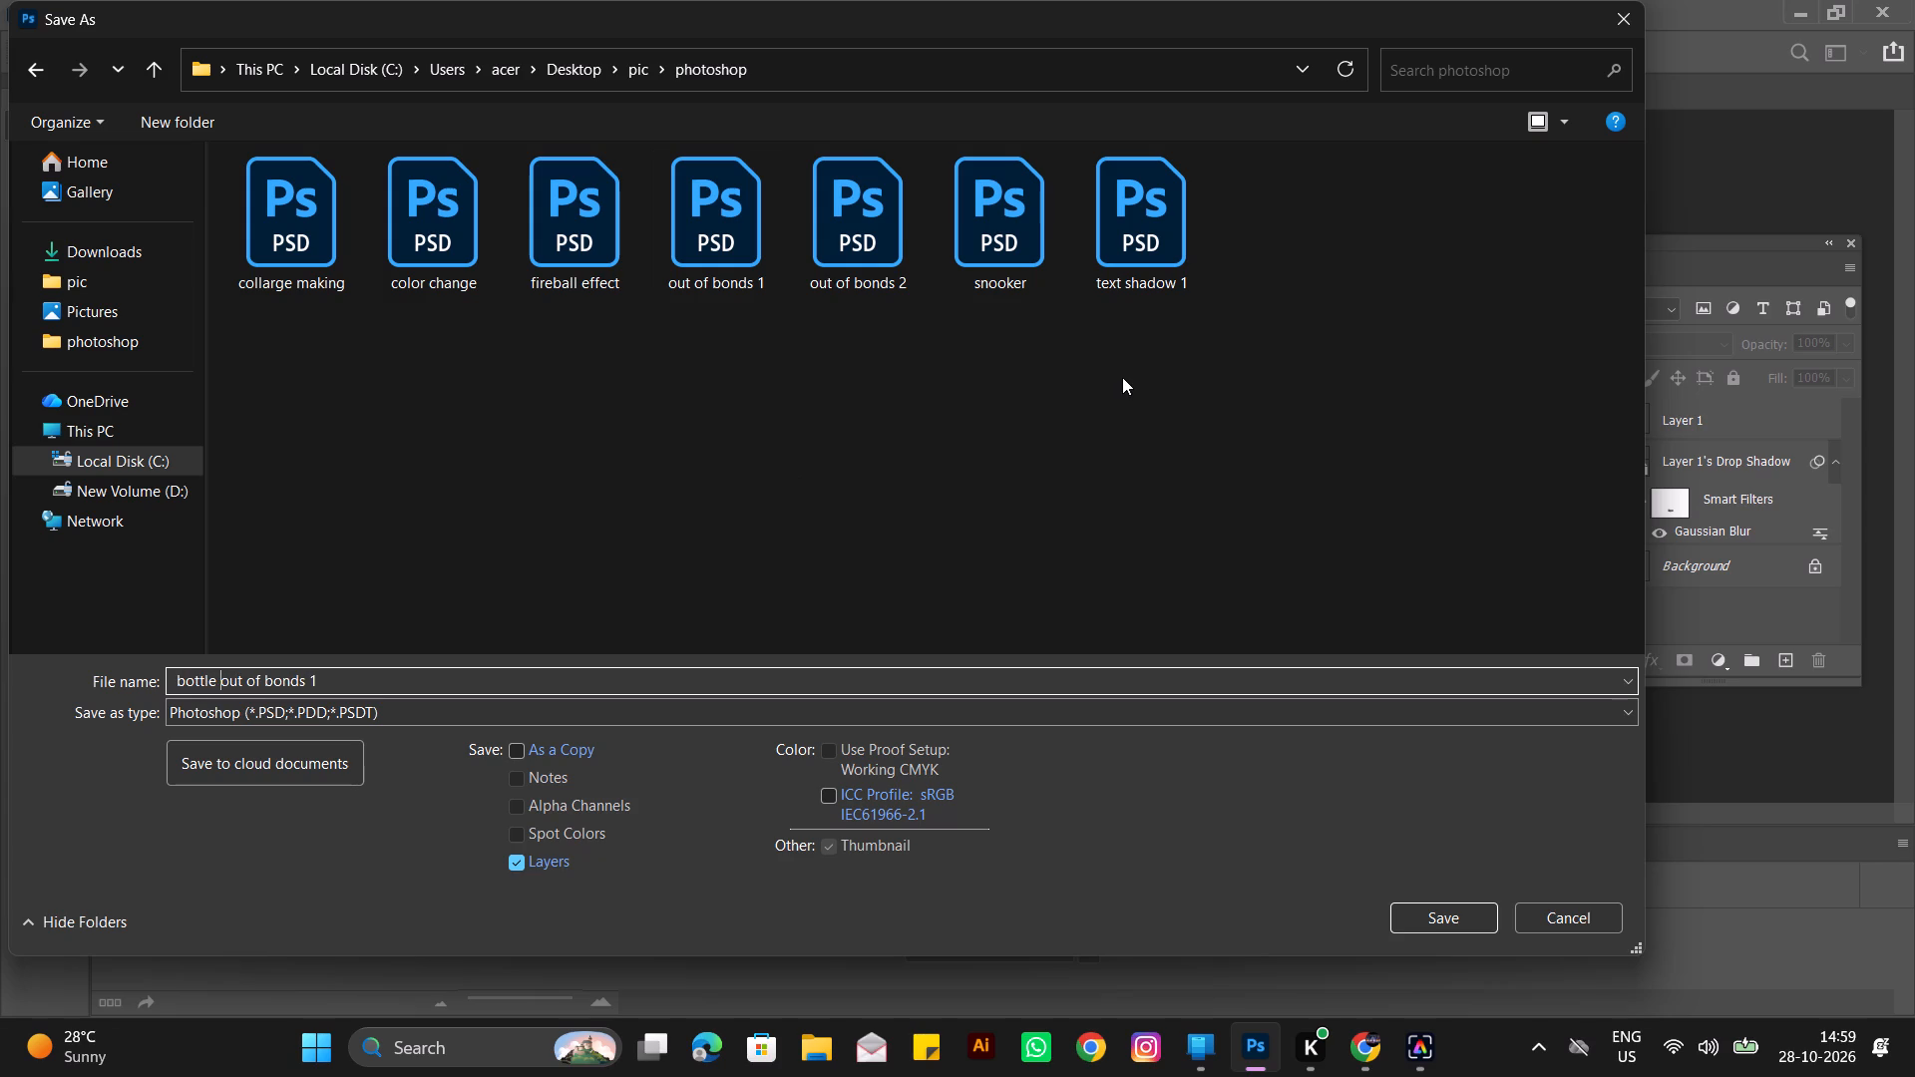
left_click(306, 681)
key("BackSpace")
key("BackSpace")
key("BackSpace")
key("BackSpace")
key("BackSpace")
key("BackSpace")
key("BackSpace")
key("BackSpace")
key("BackSpace")
key("BackSpace")
key("BackSpace")
key("BackSpace")
type("shadow")
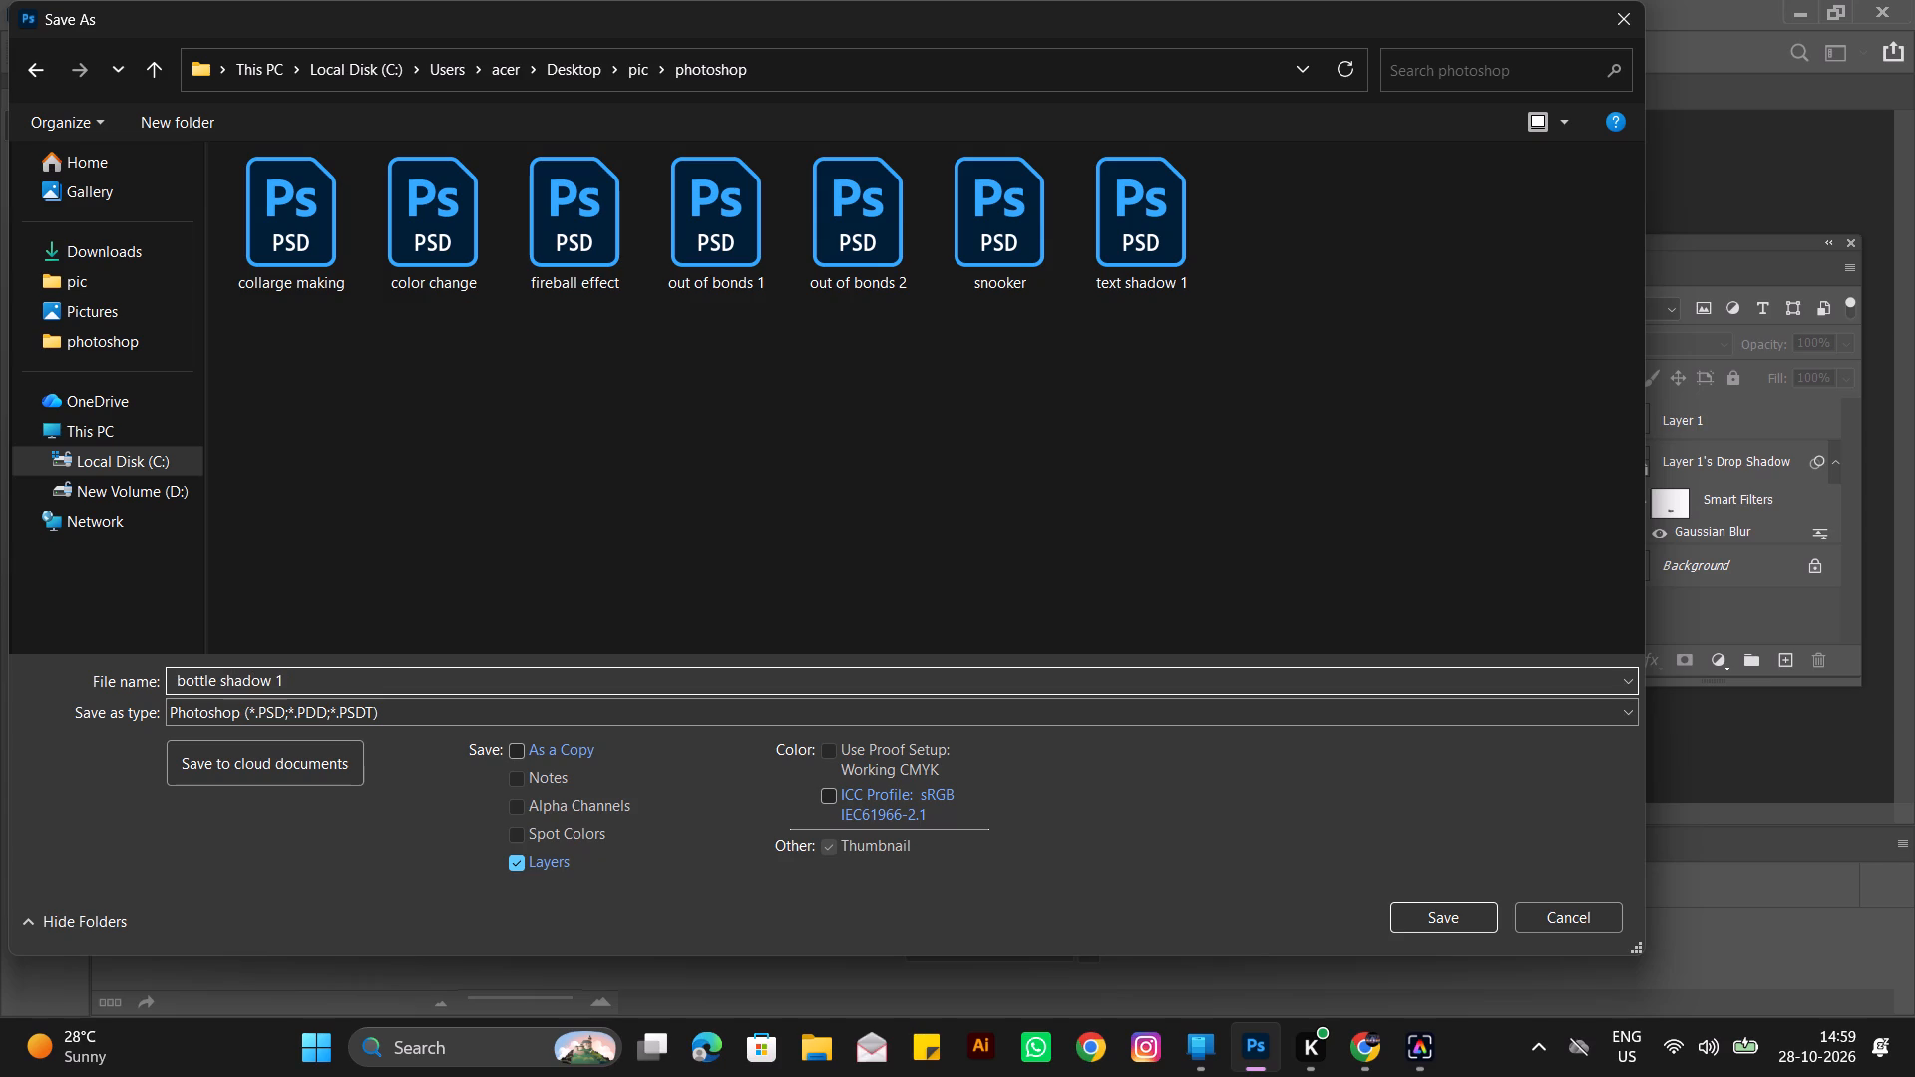
key("Right")
key("Right")
key("BackSpace")
key("2")
left_click(1456, 915)
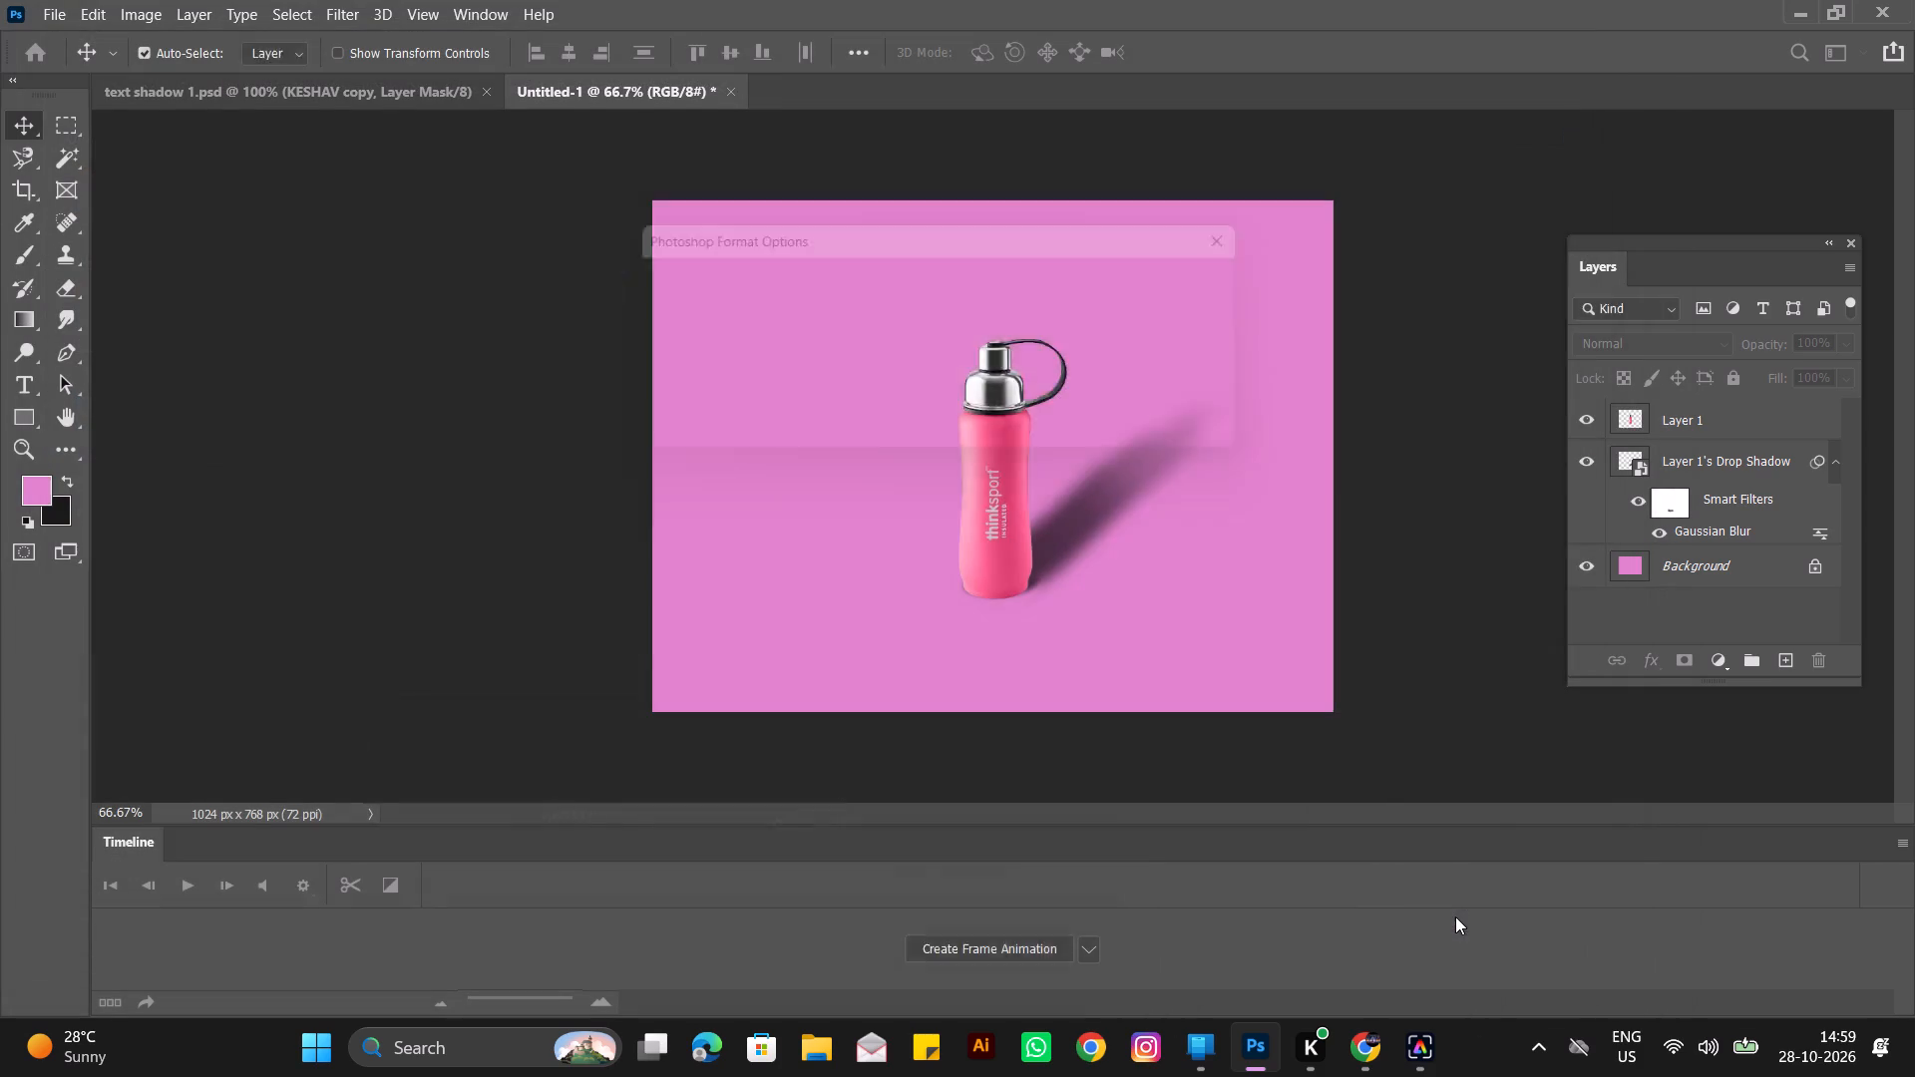
left_click(1240, 281)
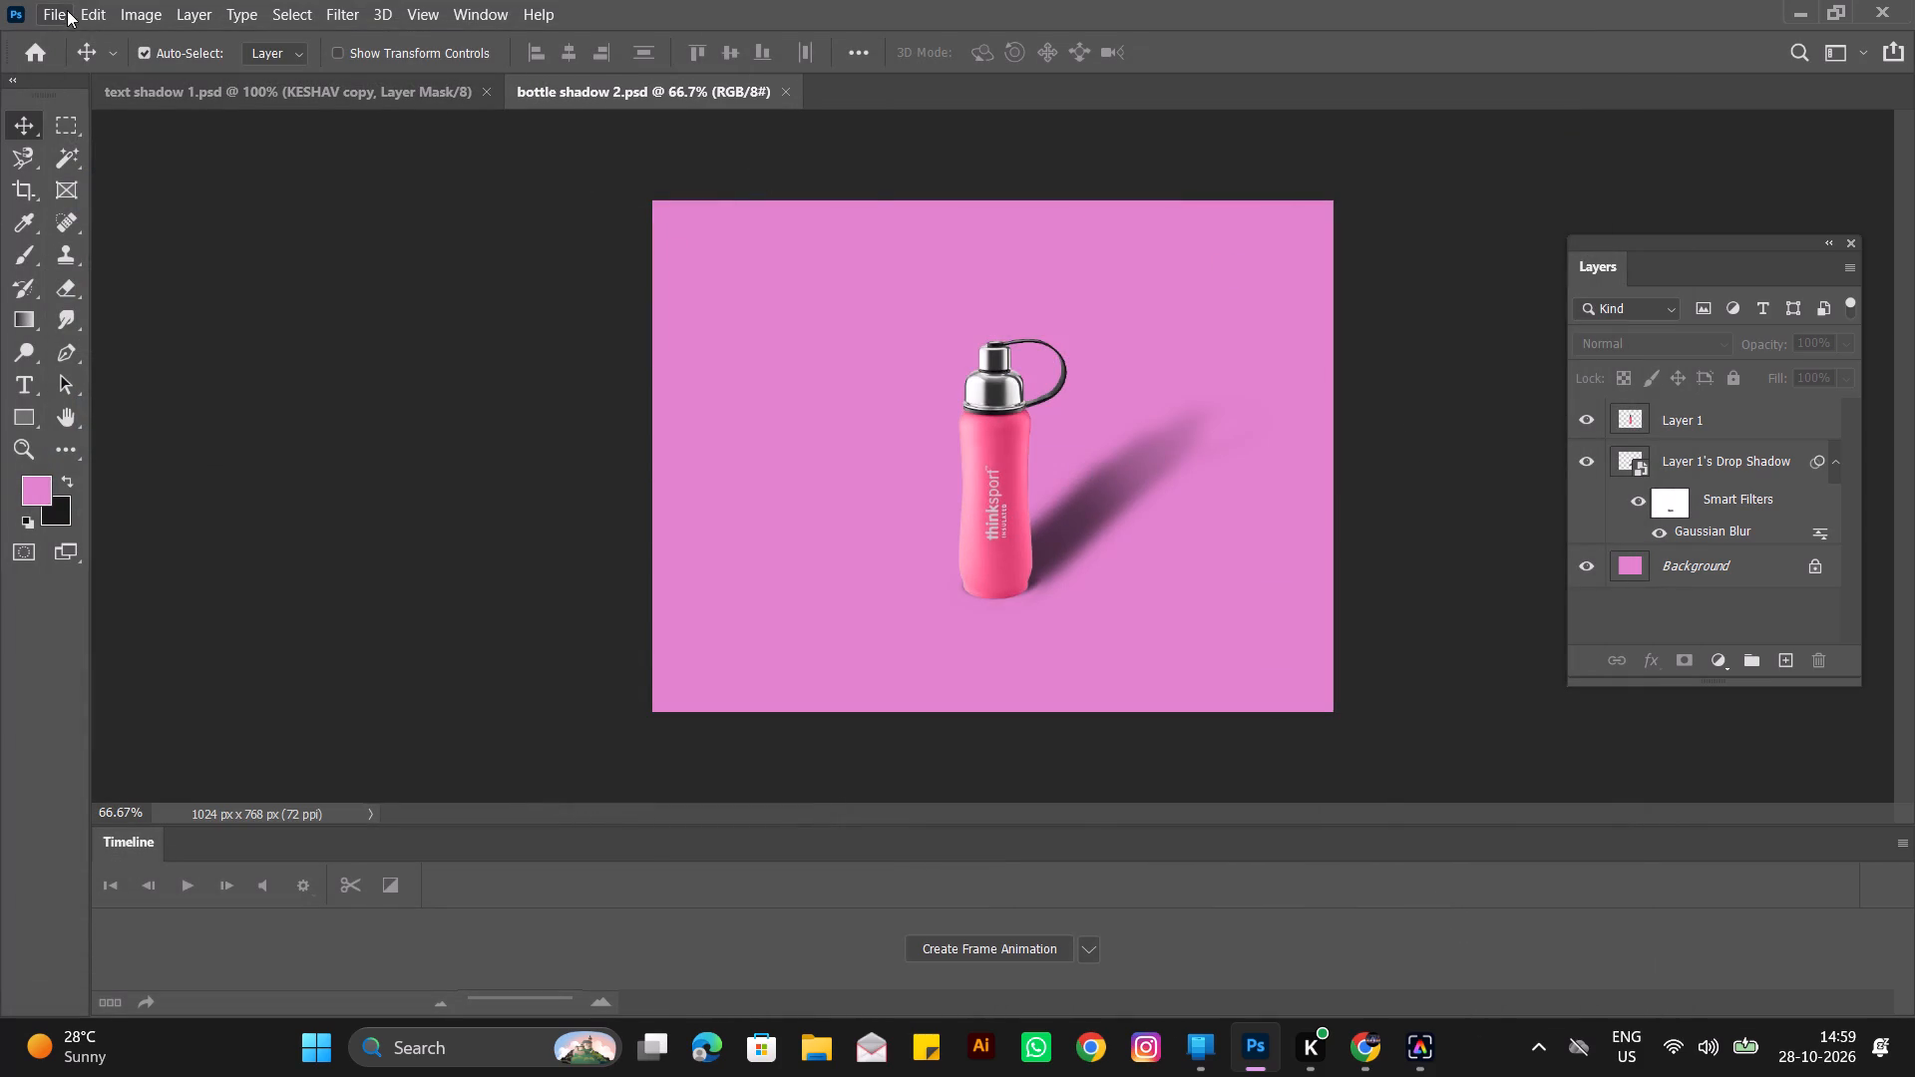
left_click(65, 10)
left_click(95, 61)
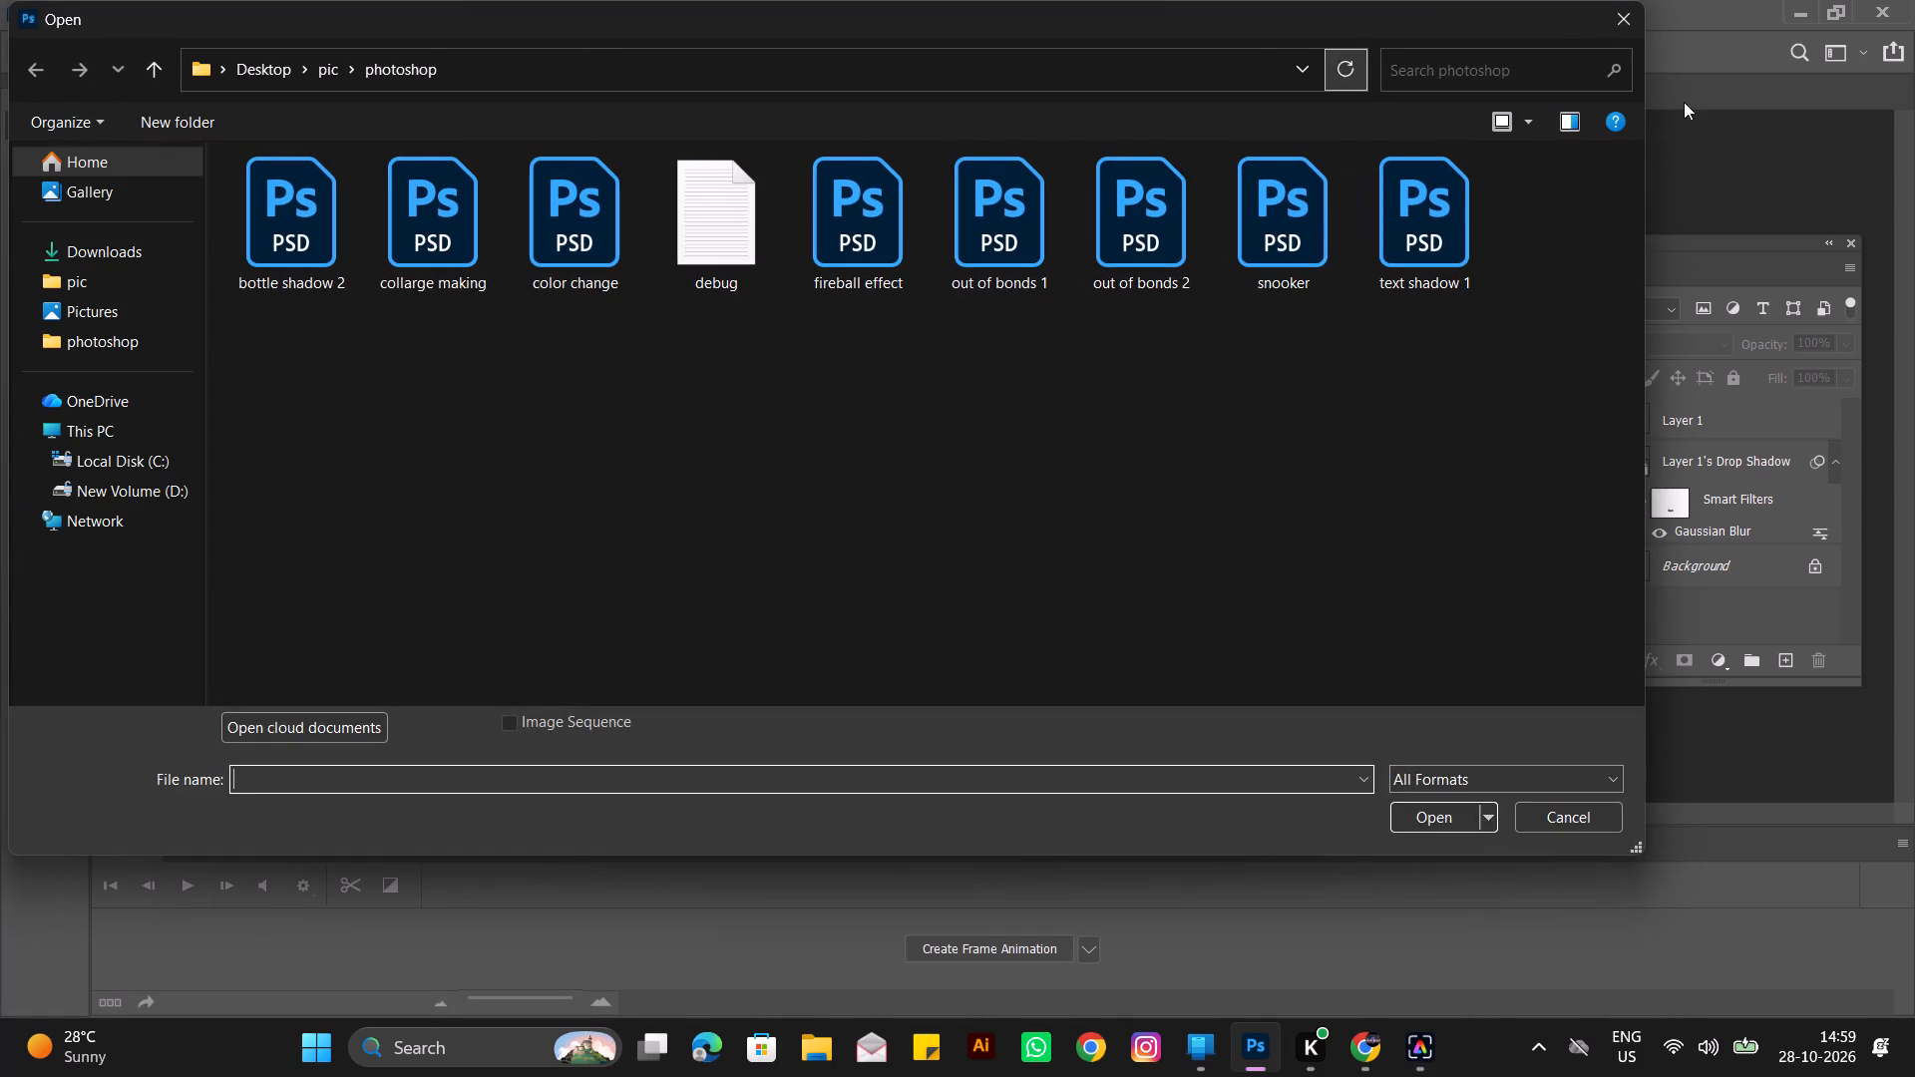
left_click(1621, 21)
Create a new document from the Web Minimum preset, 1024 x 768 px at 72 ppi, with artboards turned off.
left_click(54, 17)
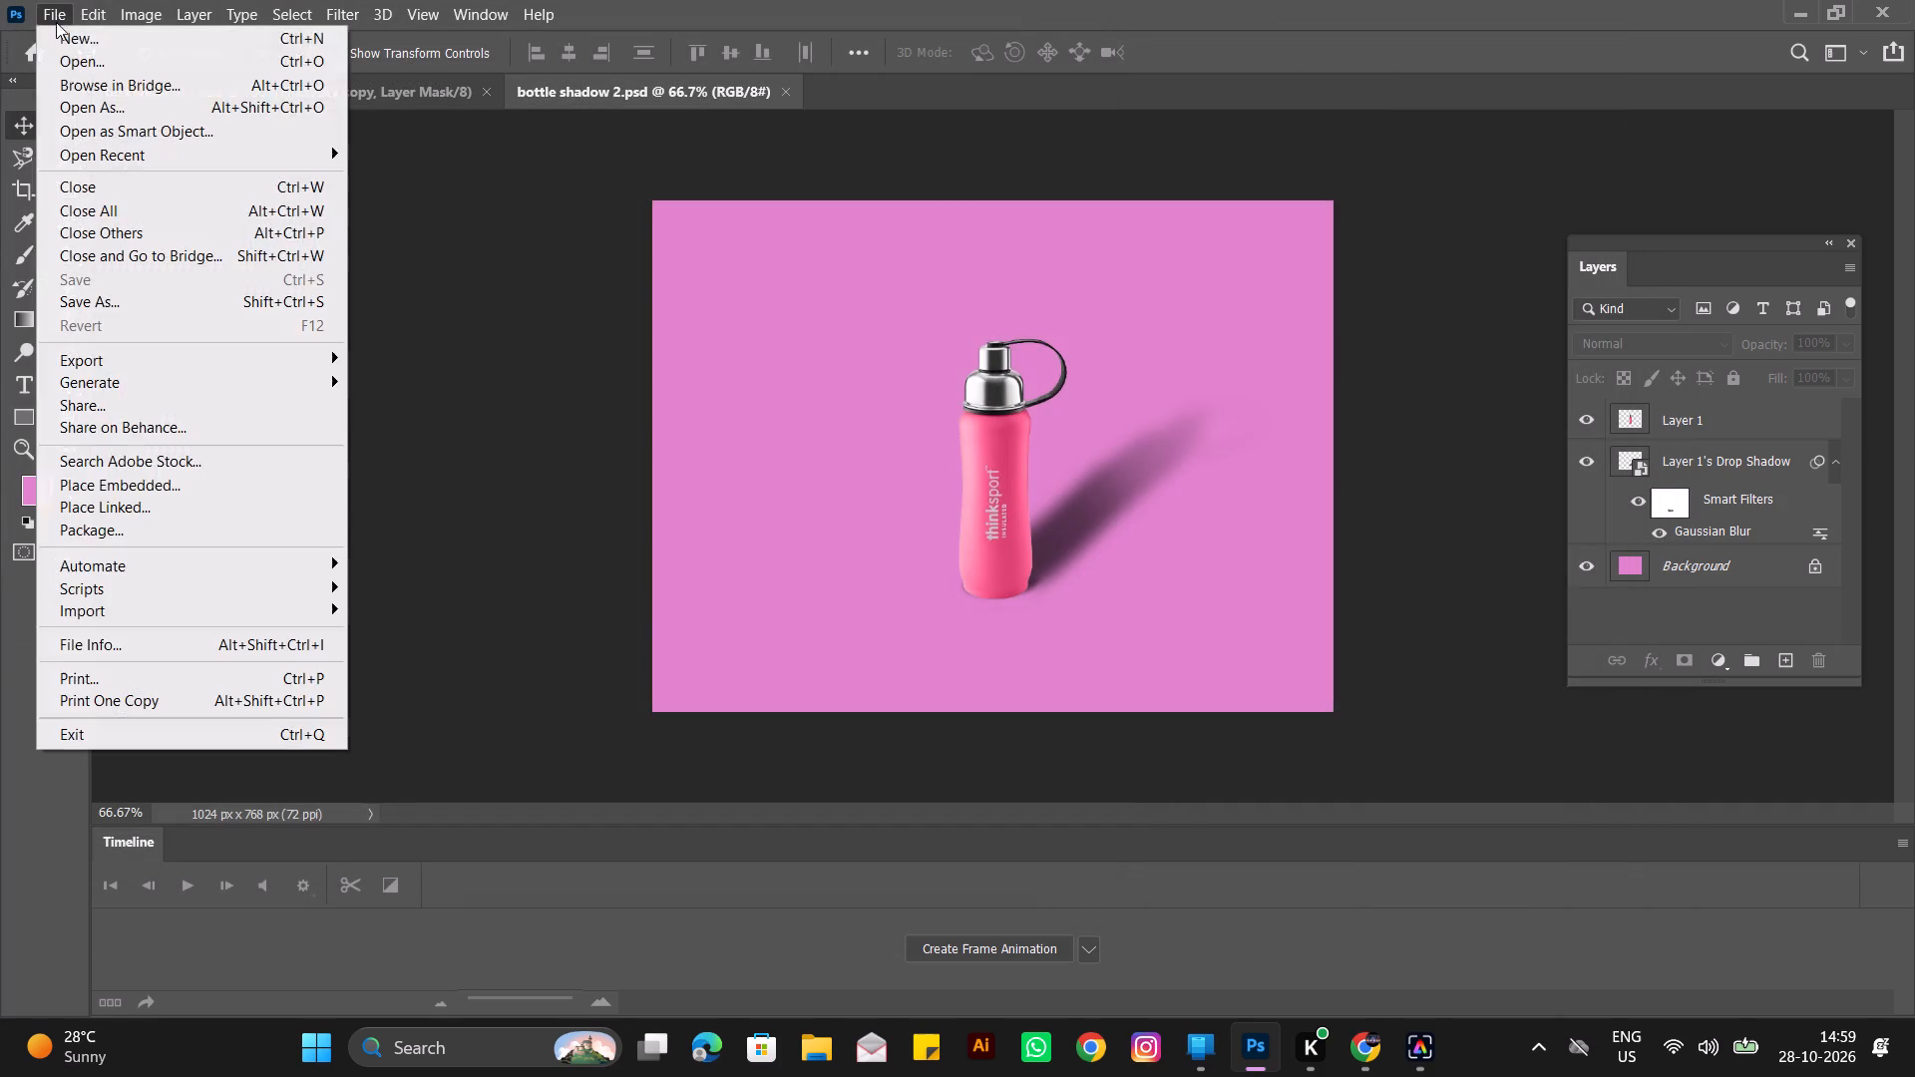
left_click(71, 34)
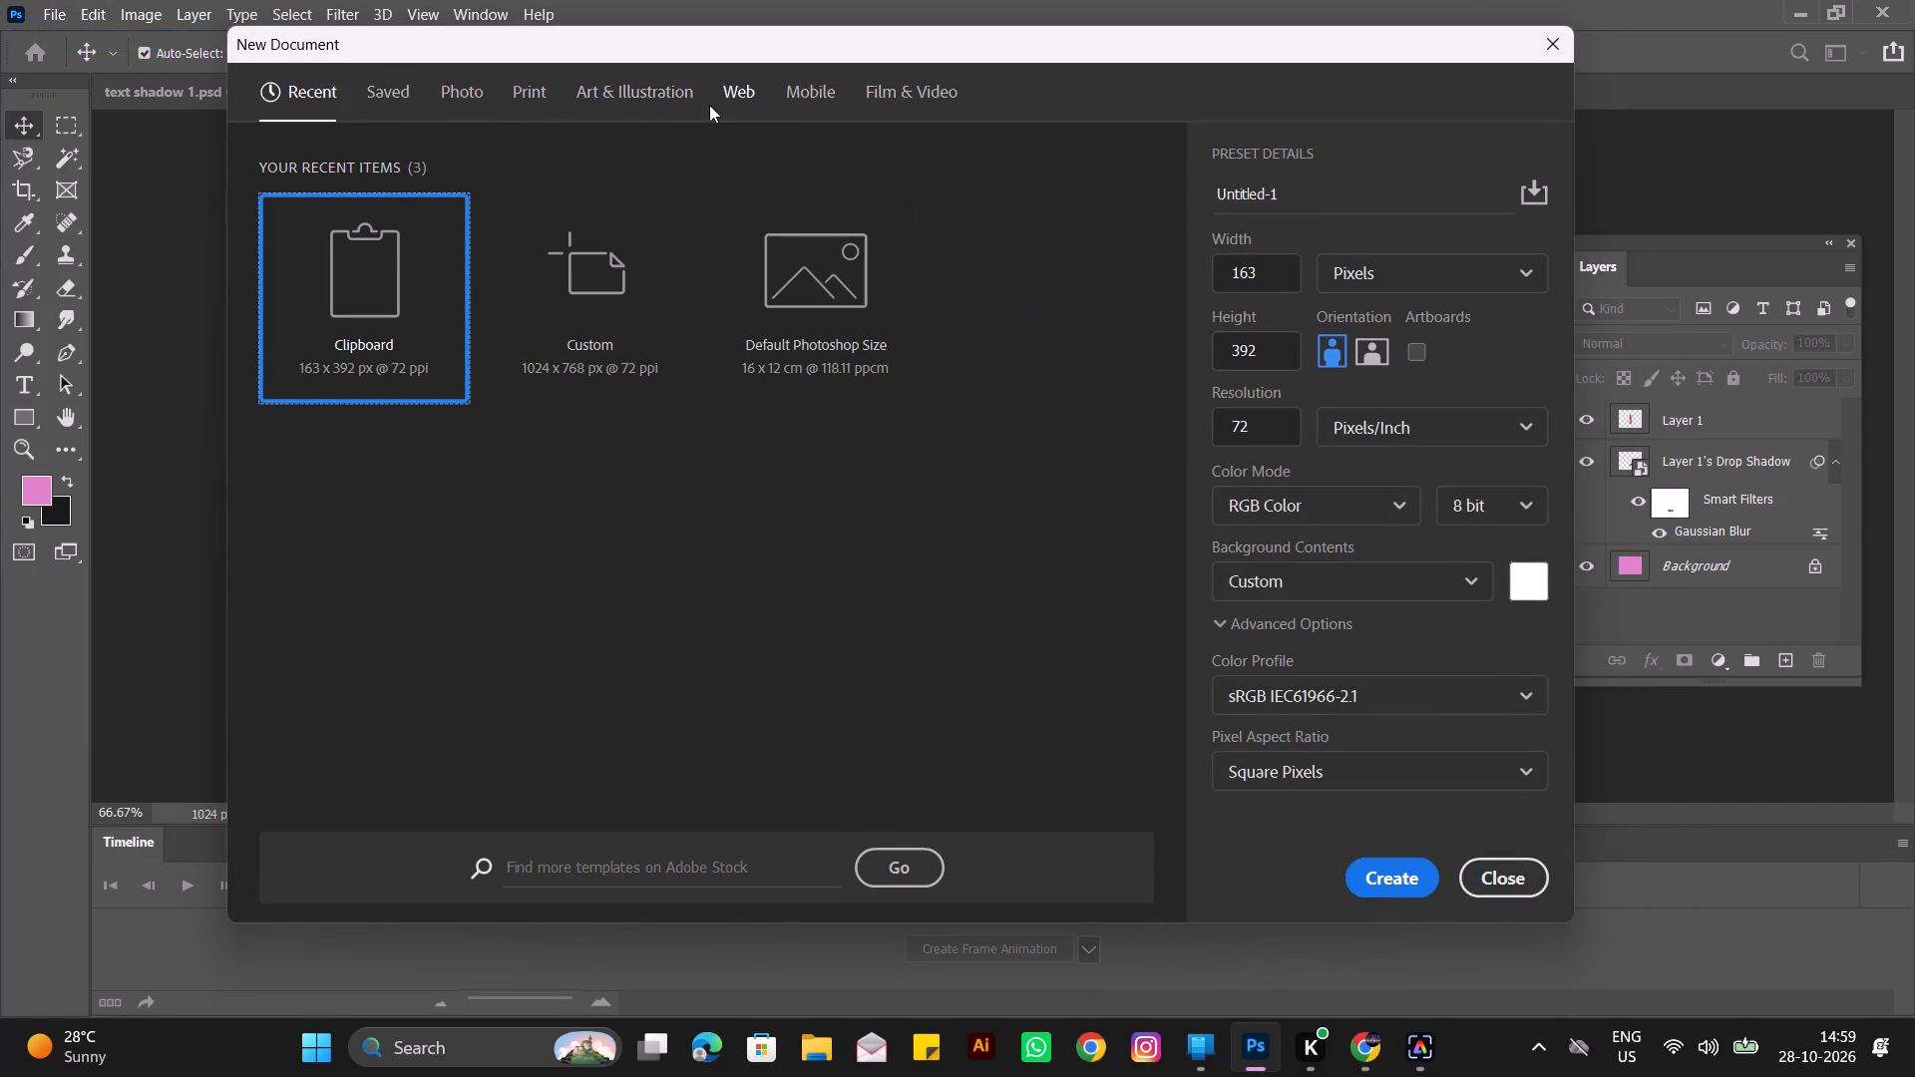
left_click(716, 97)
left_click(764, 95)
left_click(720, 87)
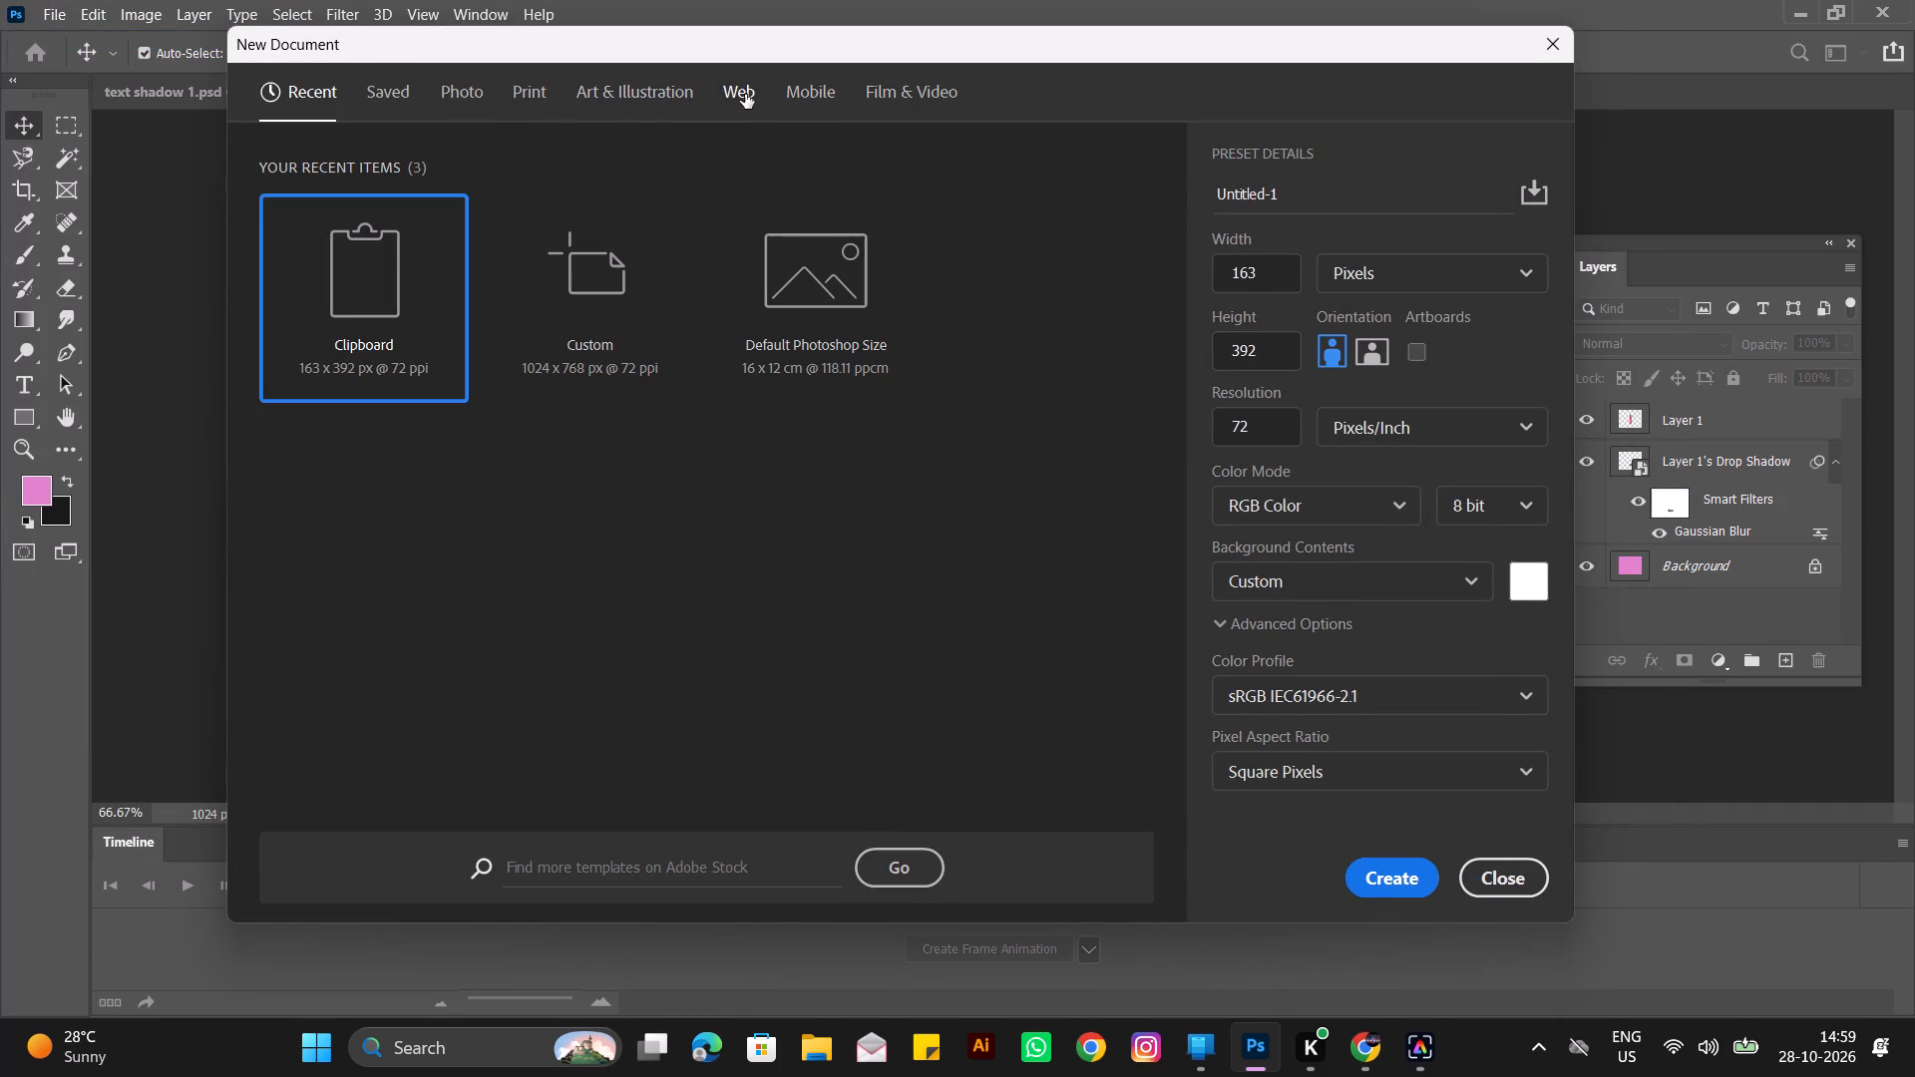
left_click(745, 94)
left_click(1023, 318)
left_click(1420, 353)
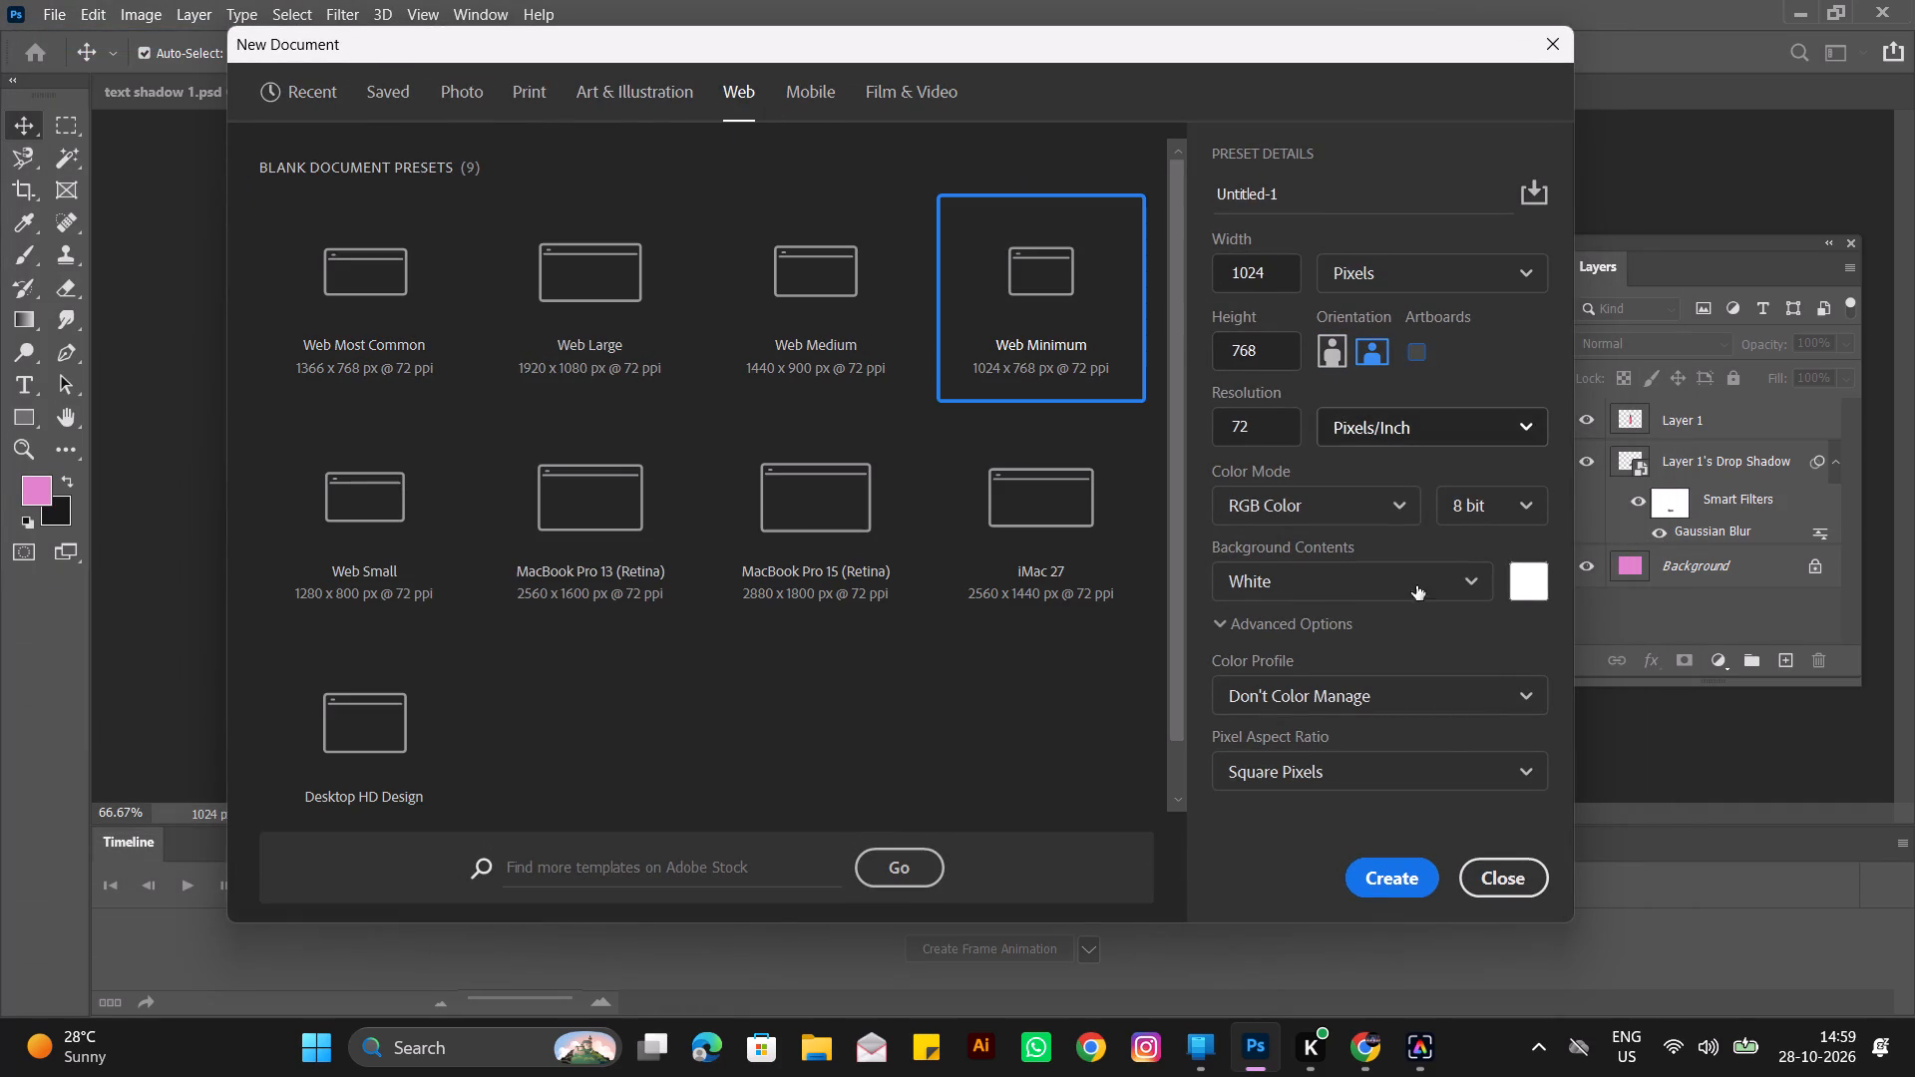
left_click(1398, 891)
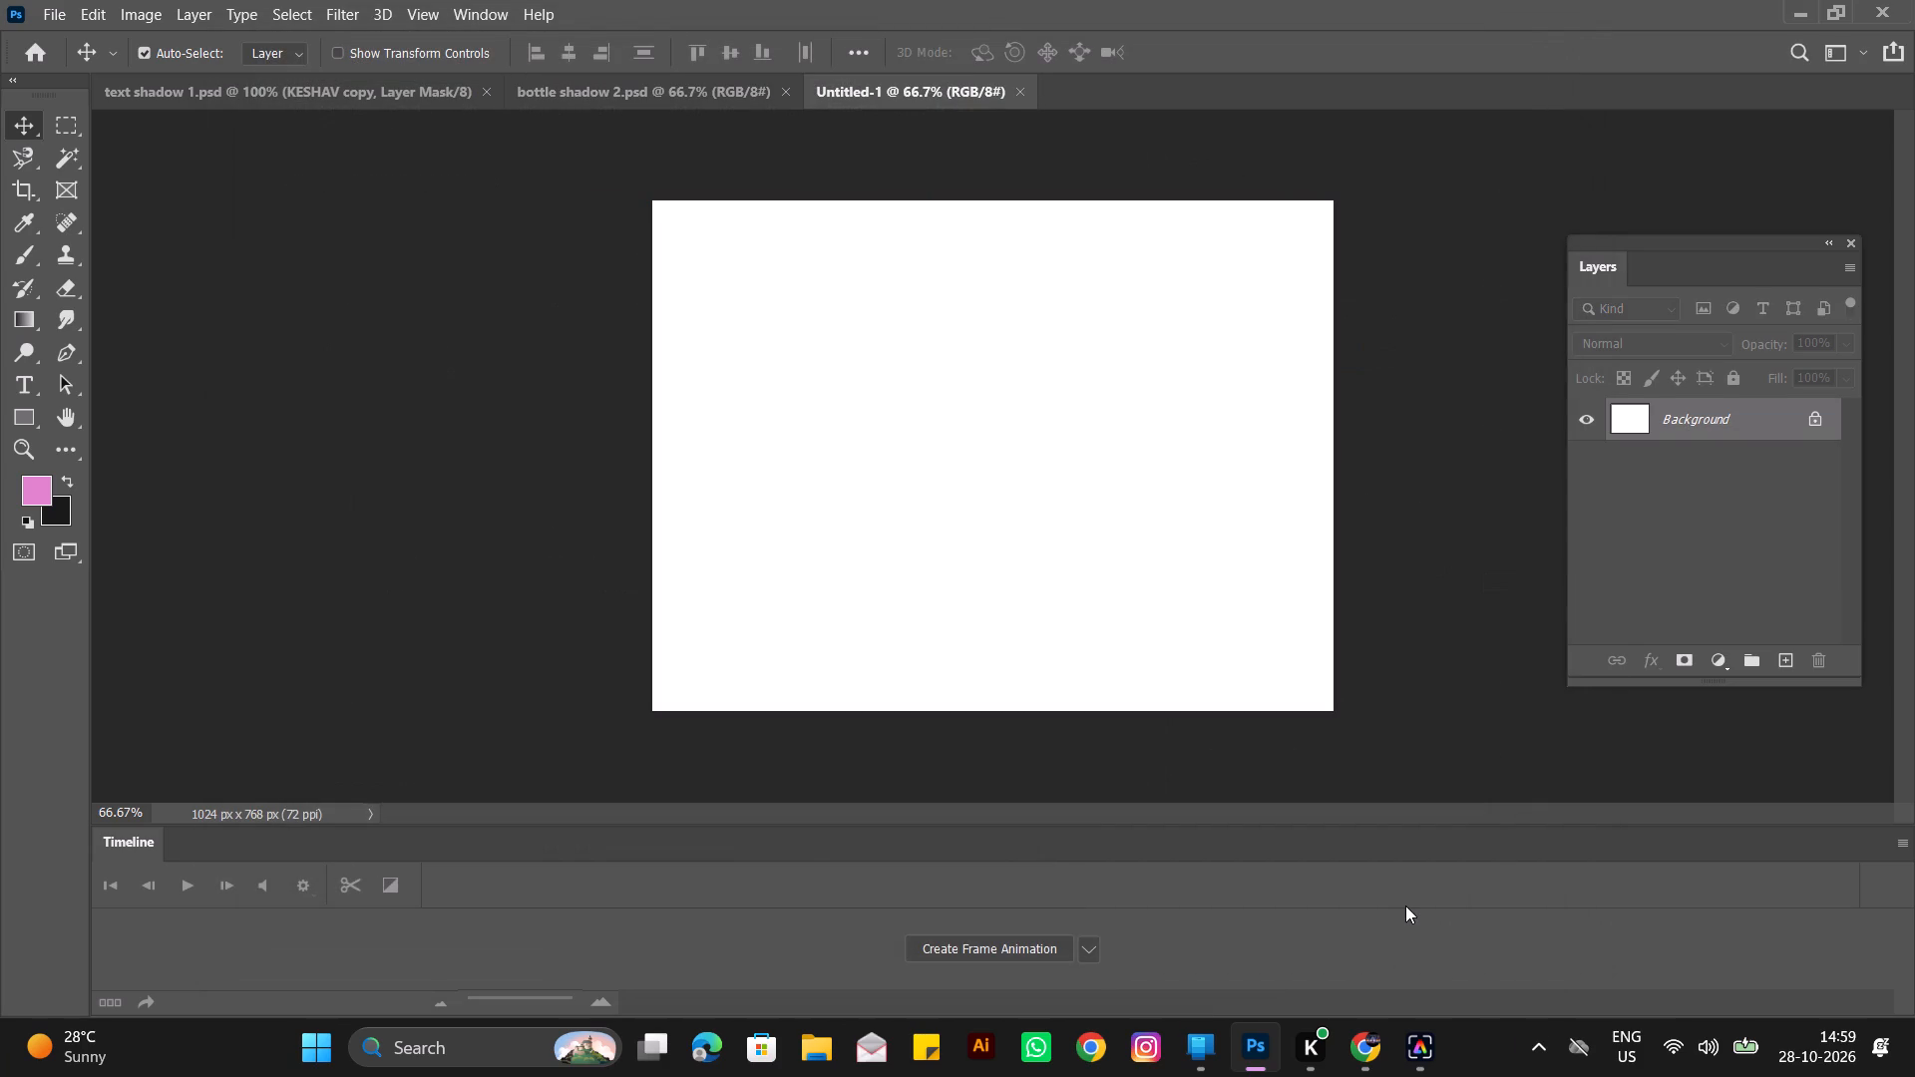